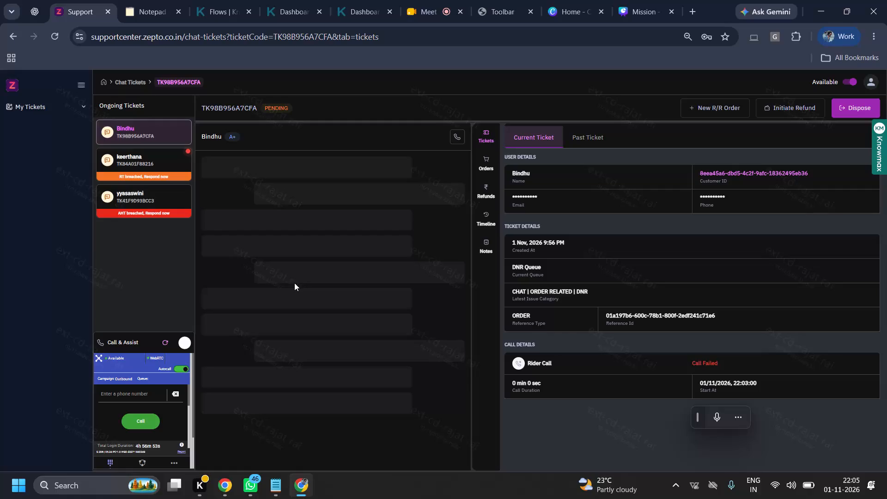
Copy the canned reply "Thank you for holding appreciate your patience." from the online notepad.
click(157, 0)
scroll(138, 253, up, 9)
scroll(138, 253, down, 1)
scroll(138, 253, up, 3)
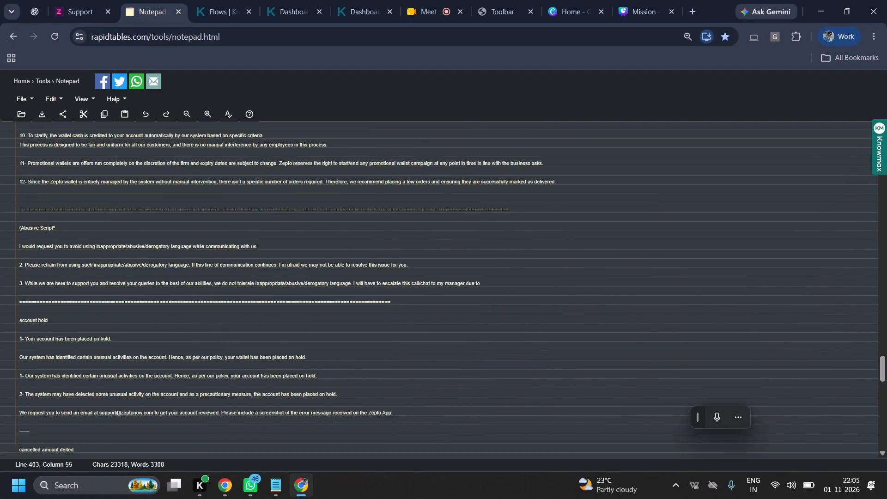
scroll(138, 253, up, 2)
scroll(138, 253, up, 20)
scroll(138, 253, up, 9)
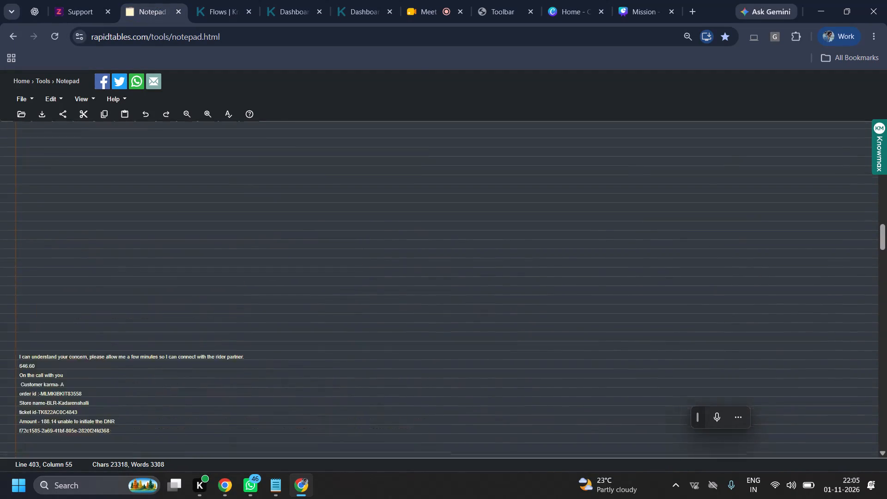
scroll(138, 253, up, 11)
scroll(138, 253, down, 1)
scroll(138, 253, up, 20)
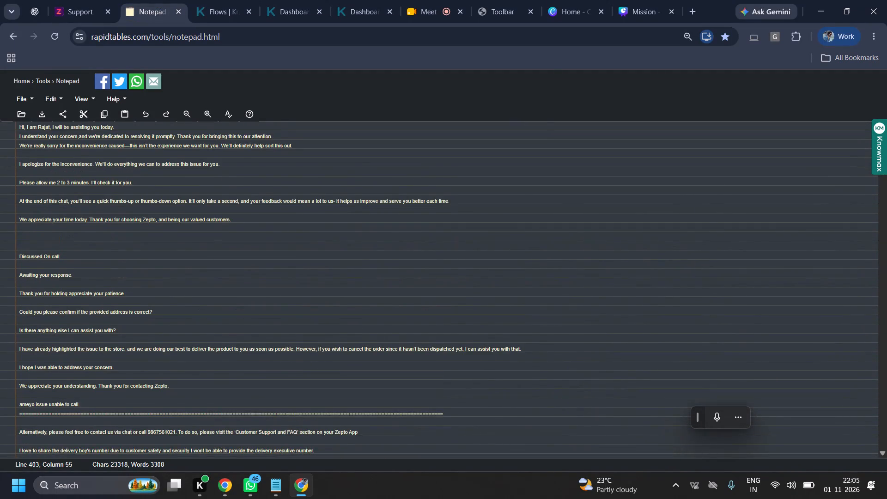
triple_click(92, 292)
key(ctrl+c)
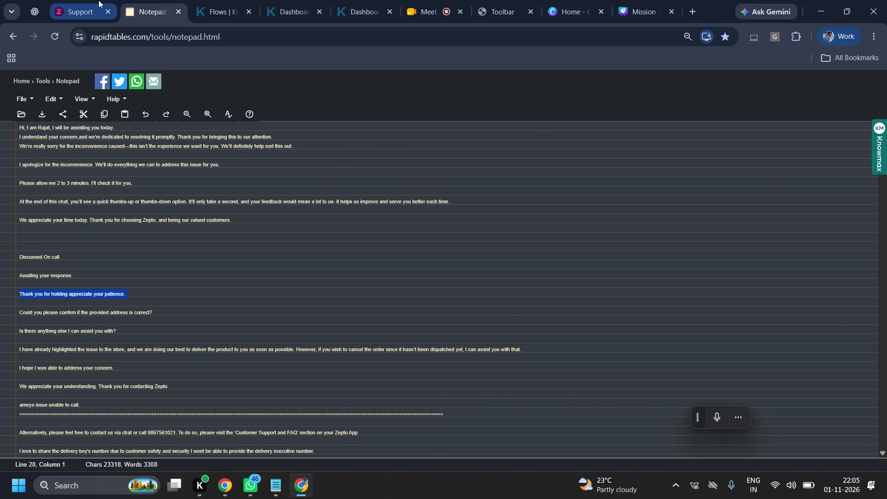
click(96, 0)
click(159, 170)
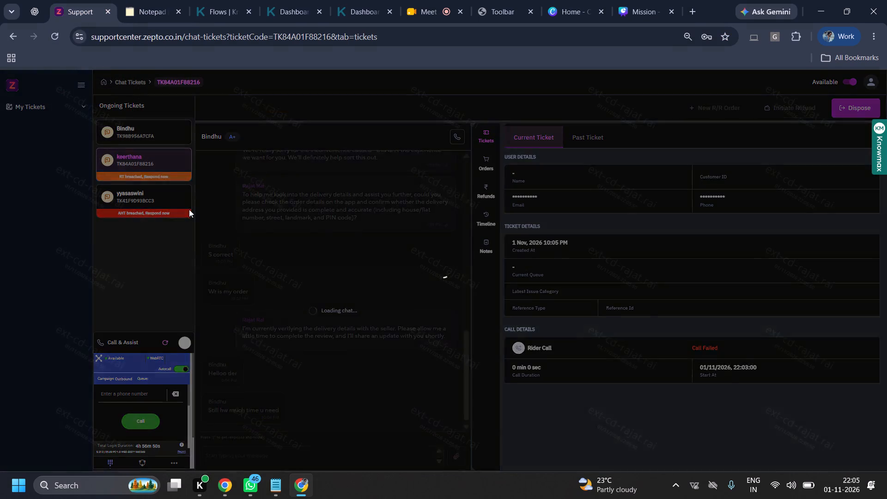
triple_click(348, 373)
key(ctrl+c)
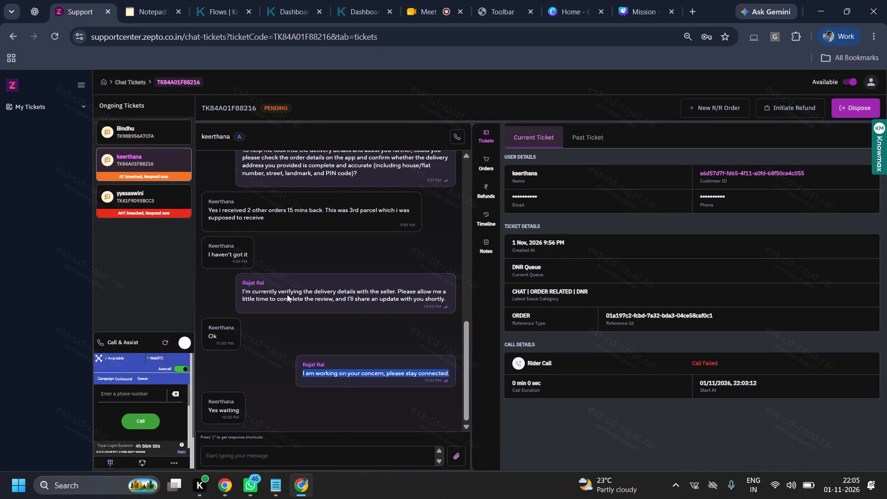
click(129, 125)
ctrl+click(310, 459)
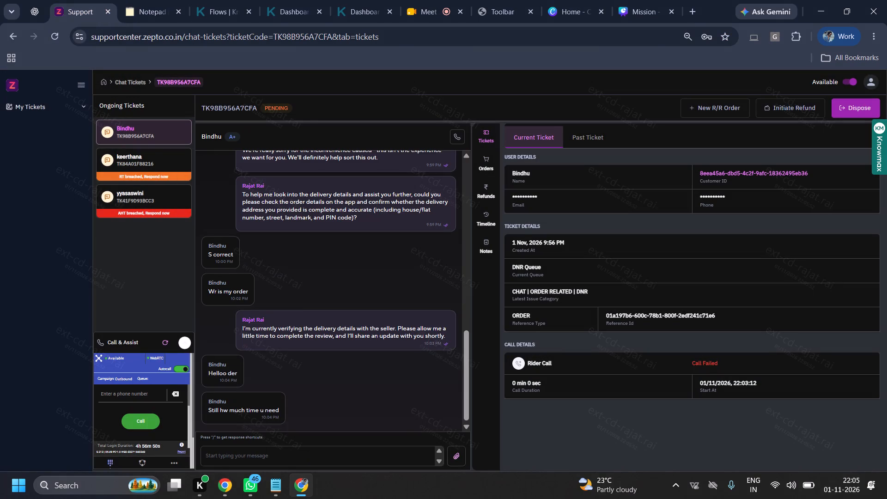
key(ctrl+v)
key(Return)
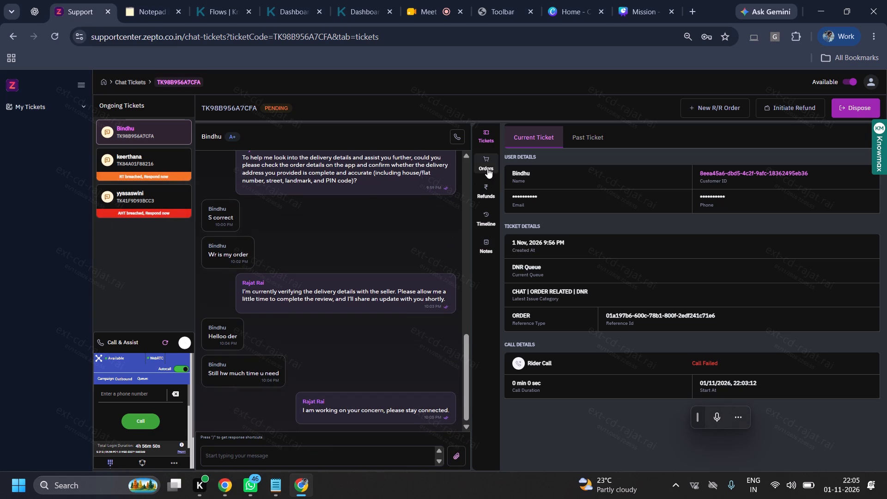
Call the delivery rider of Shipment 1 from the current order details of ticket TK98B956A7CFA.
click(487, 168)
click(870, 396)
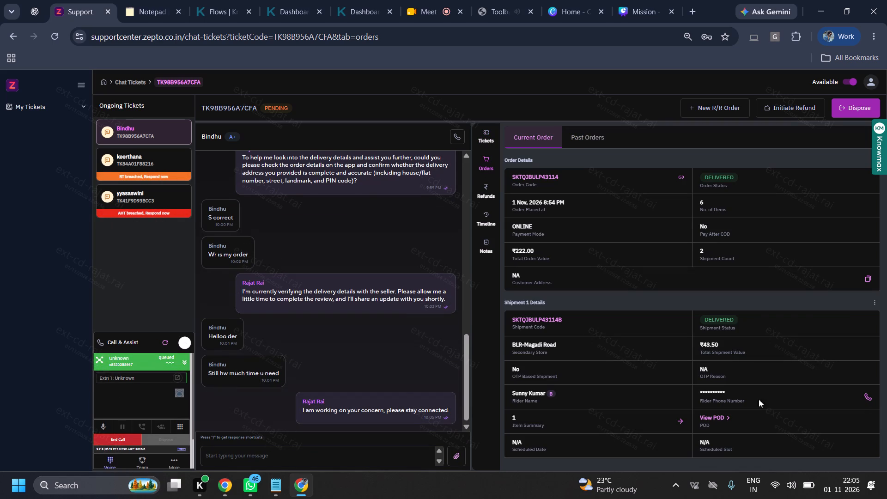
scroll(593, 387, down, 3)
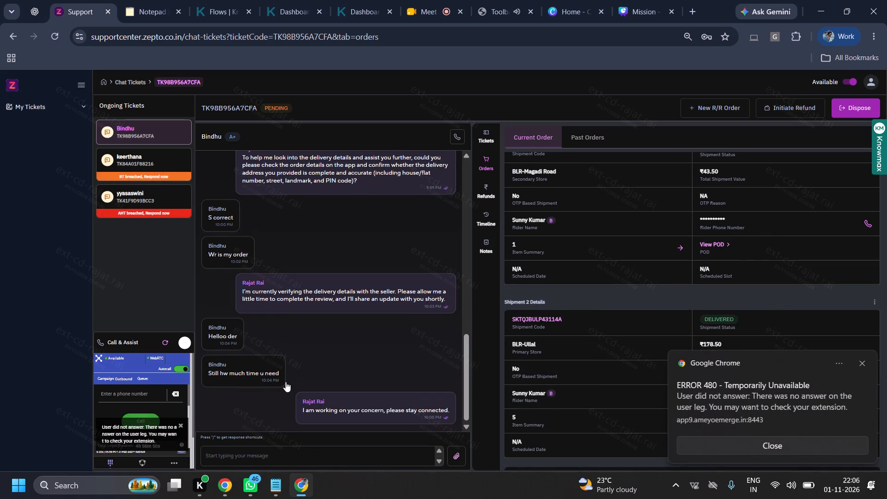
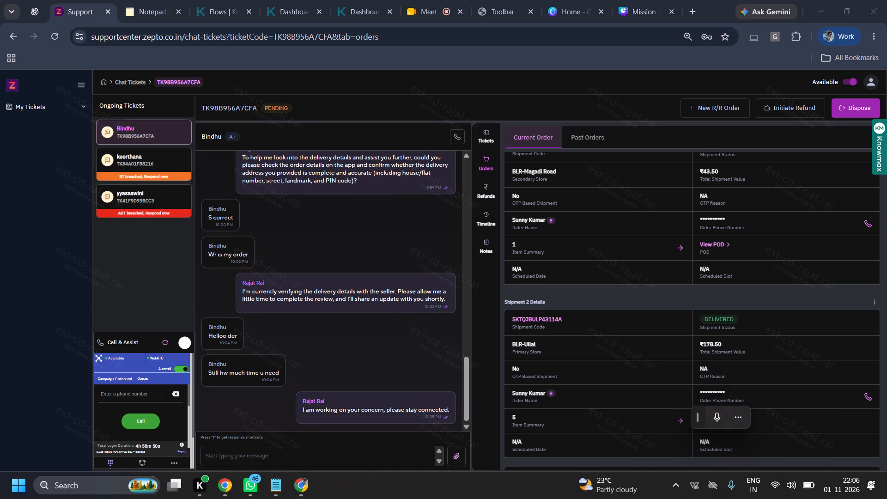
click(140, 171)
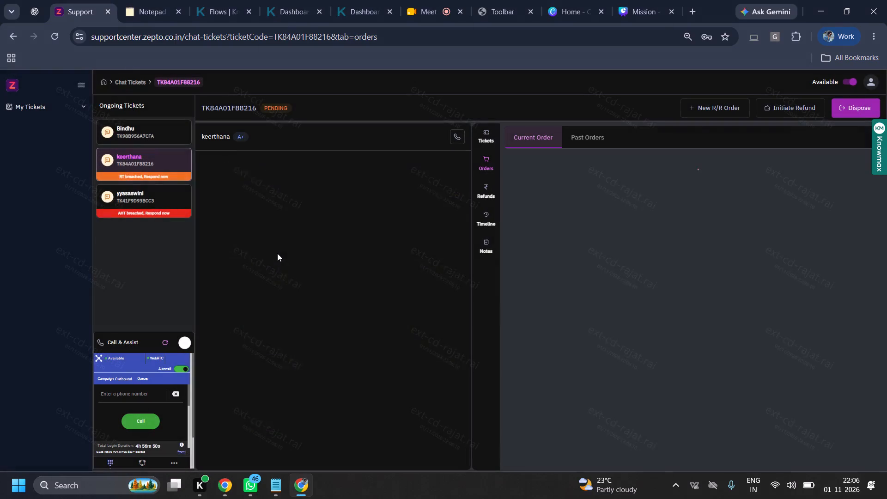
click(490, 141)
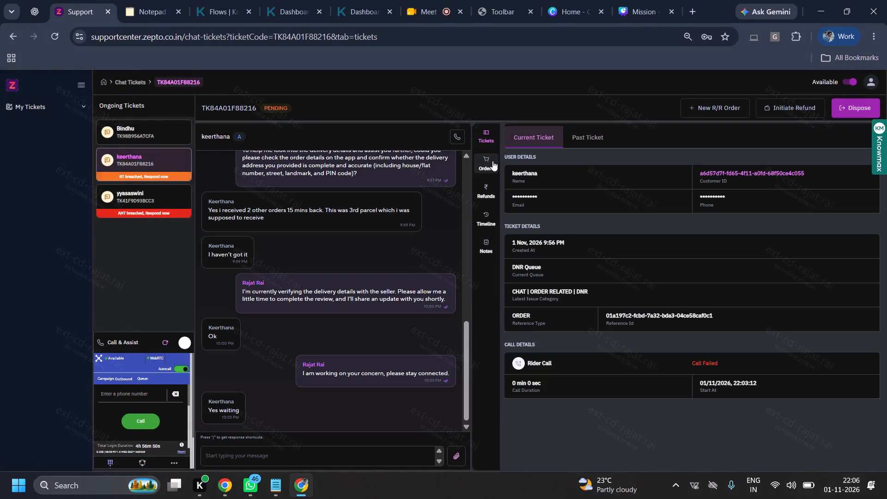
click(492, 161)
click(869, 397)
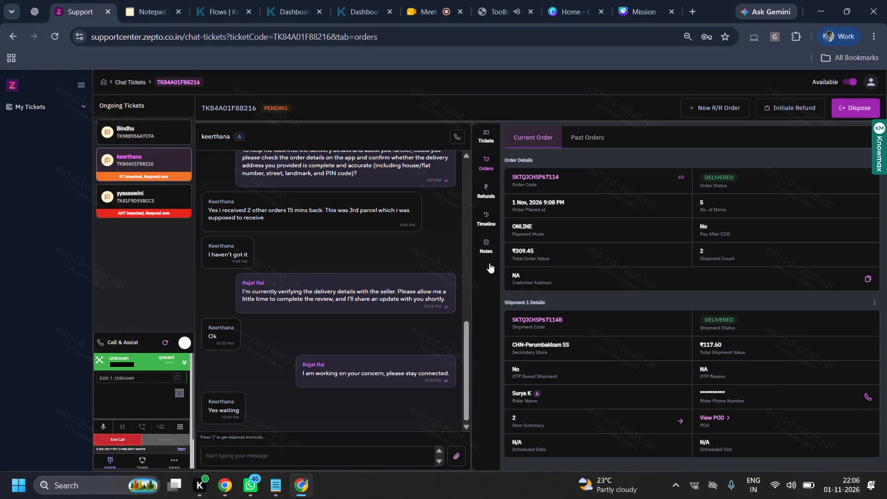
click(125, 0)
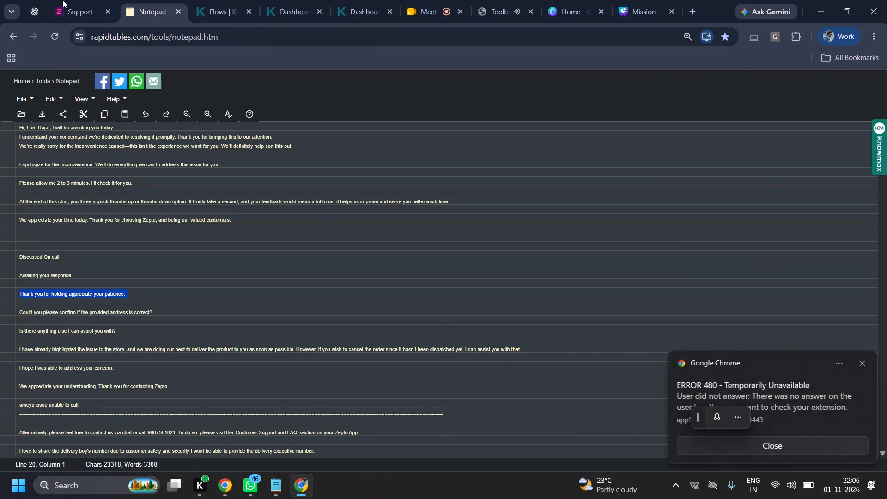
key(ctrl+c)
ctrl+click(62, 0)
ctrl+click(307, 446)
ctrl+click(307, 446)
key(ctrl+v)
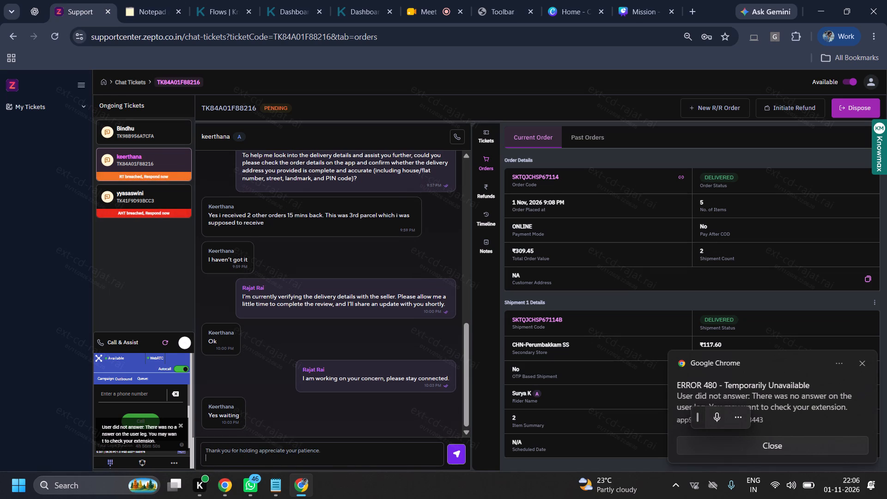
key(Return)
Switch to the Notepad app and copy the full-refund apology reply from the refund note.
click(273, 490)
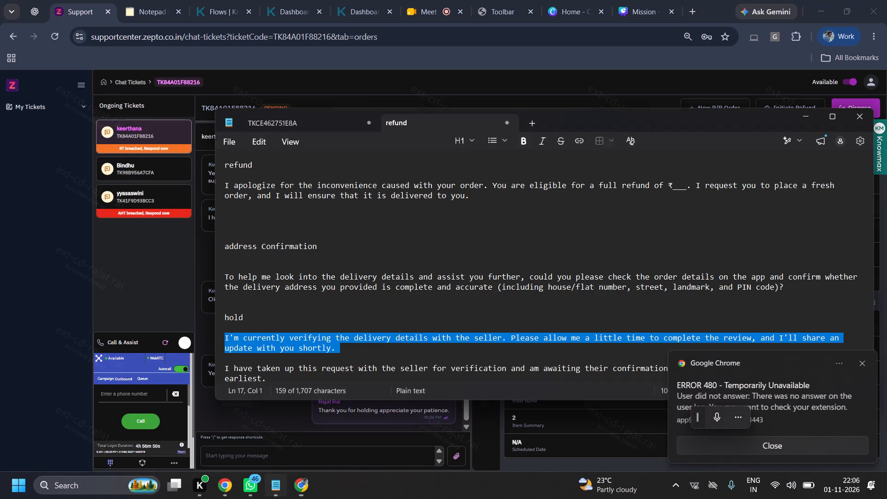
triple_click(343, 187)
key(ctrl+c)
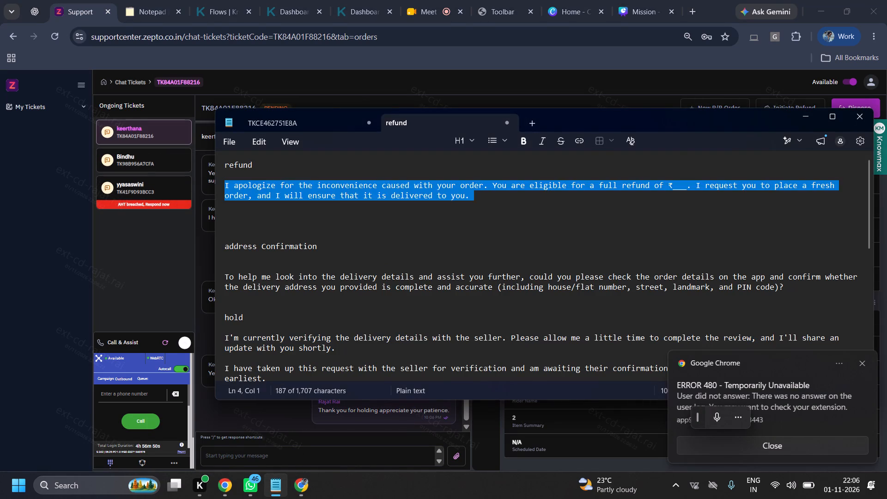
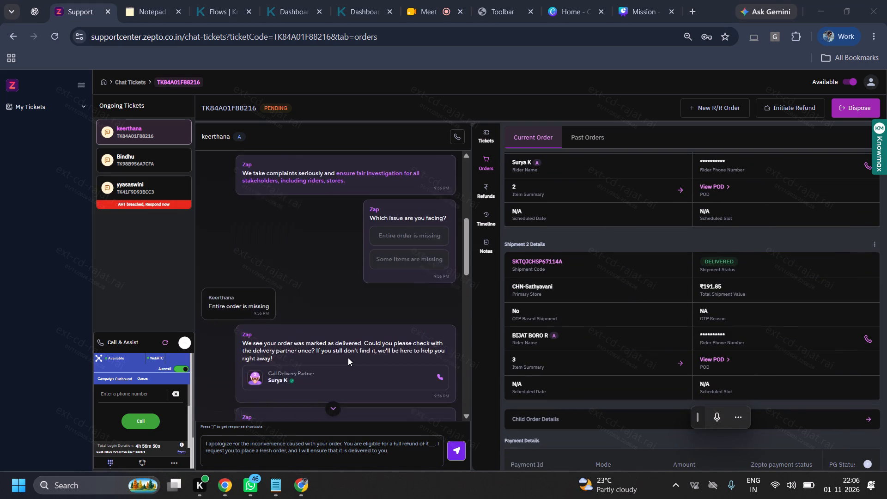
Copy Shipment 1's value of 117.60 into the blank refund amount of the drafted apology reply and send it in the chat.
scroll(348, 358, up, 2)
scroll(348, 358, down, 3)
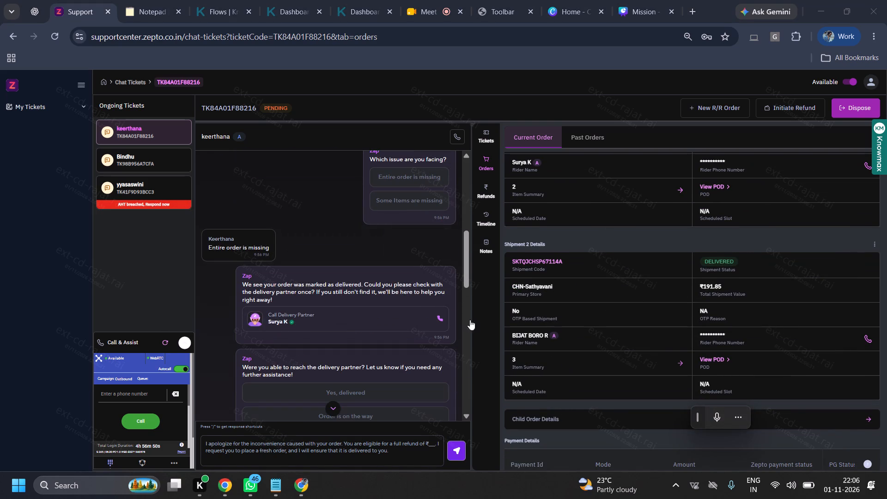
scroll(601, 290, down, 3)
scroll(600, 300, up, 3)
scroll(354, 340, down, 5)
scroll(354, 340, up, 1)
scroll(354, 340, down, 16)
scroll(631, 322, up, 3)
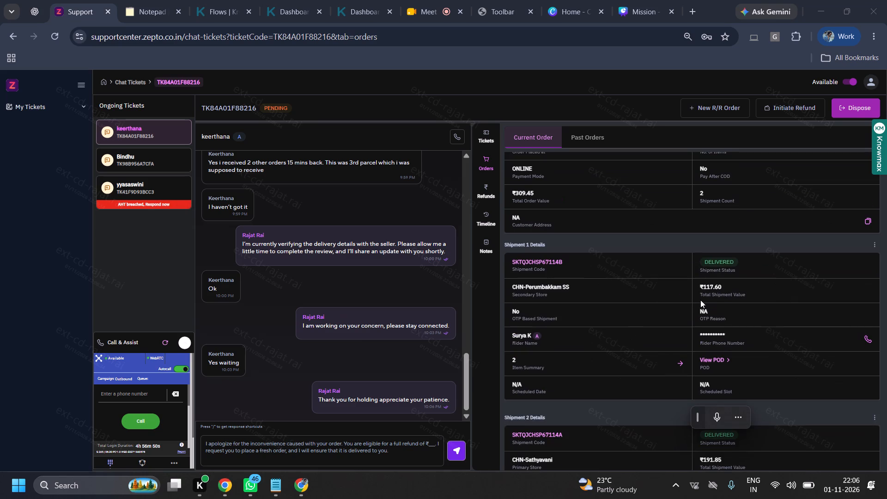
ctrl+double_click(707, 284)
key(ctrl+c)
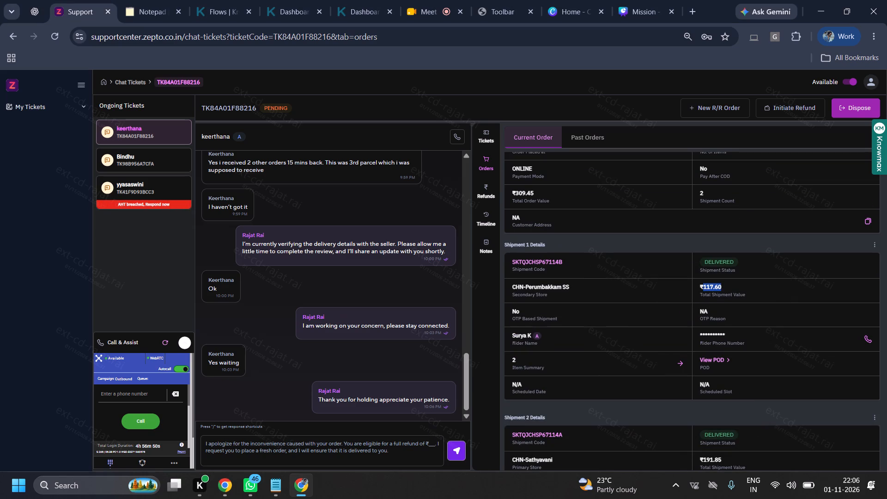
ctrl+double_click(430, 440)
key(ctrl+v)
ctrl+click(422, 454)
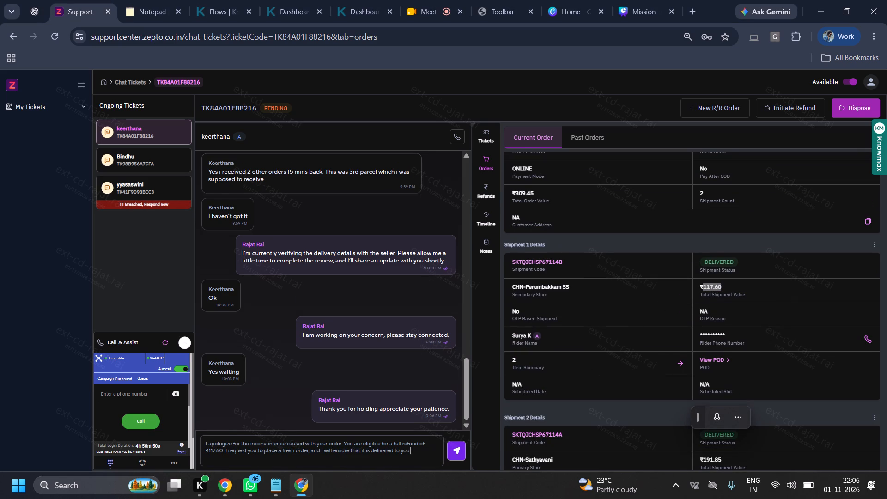
key(Return)
click(796, 116)
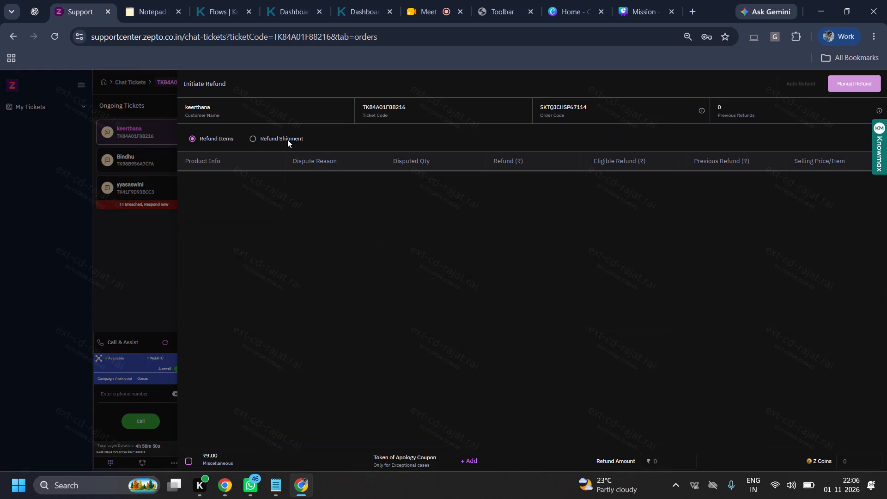
click(255, 141)
click(193, 183)
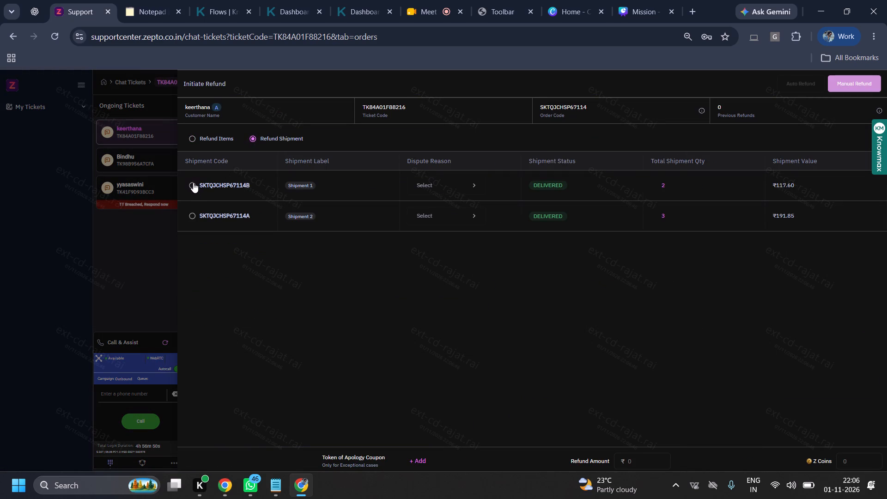
click(471, 195)
drag(441, 182, 474, 181)
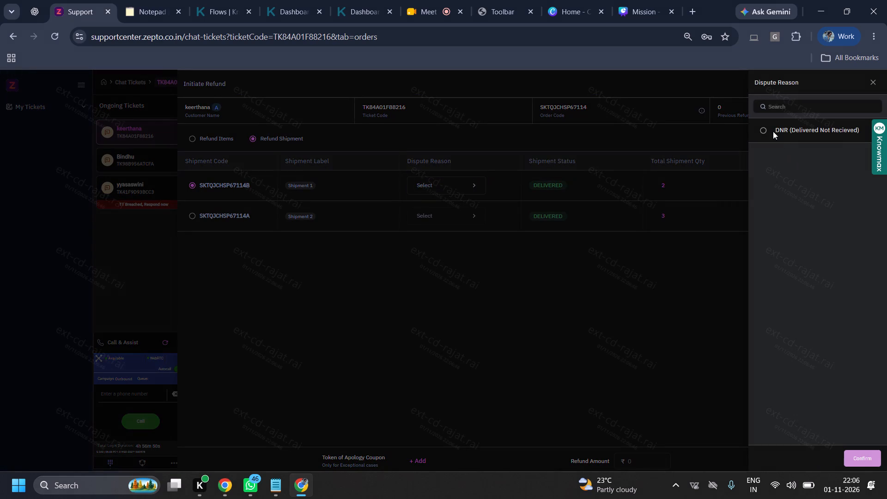
click(765, 129)
click(857, 453)
click(807, 89)
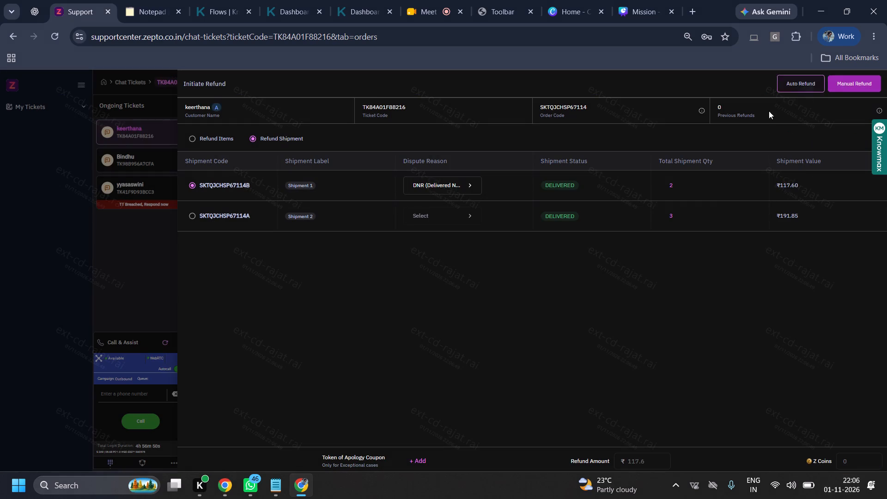
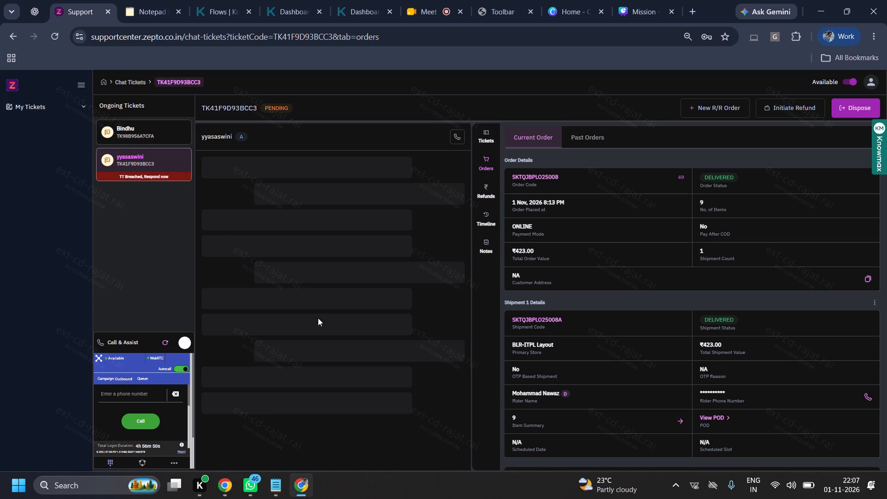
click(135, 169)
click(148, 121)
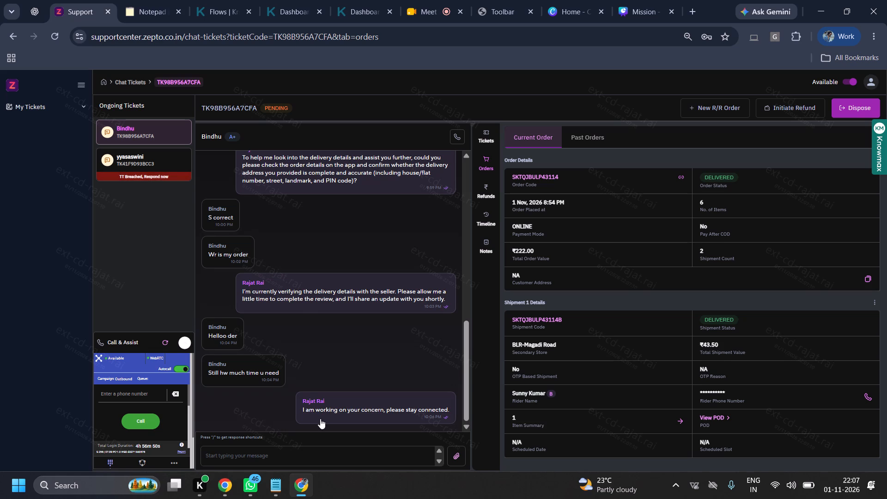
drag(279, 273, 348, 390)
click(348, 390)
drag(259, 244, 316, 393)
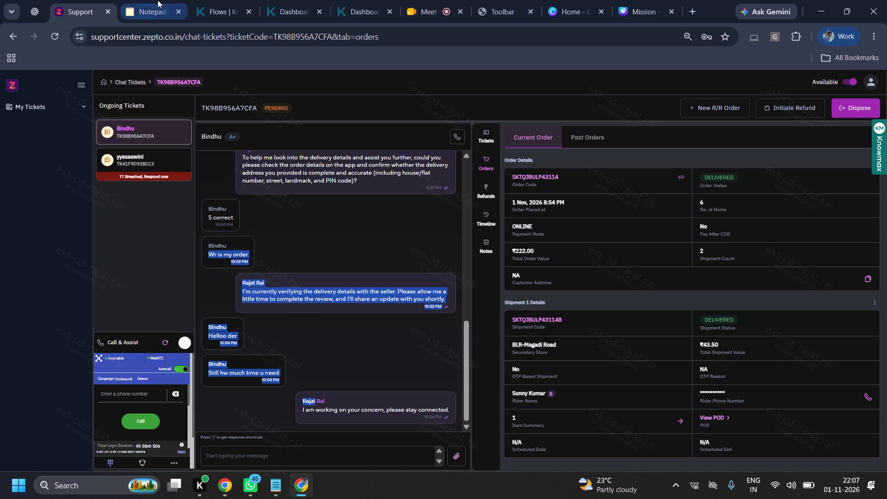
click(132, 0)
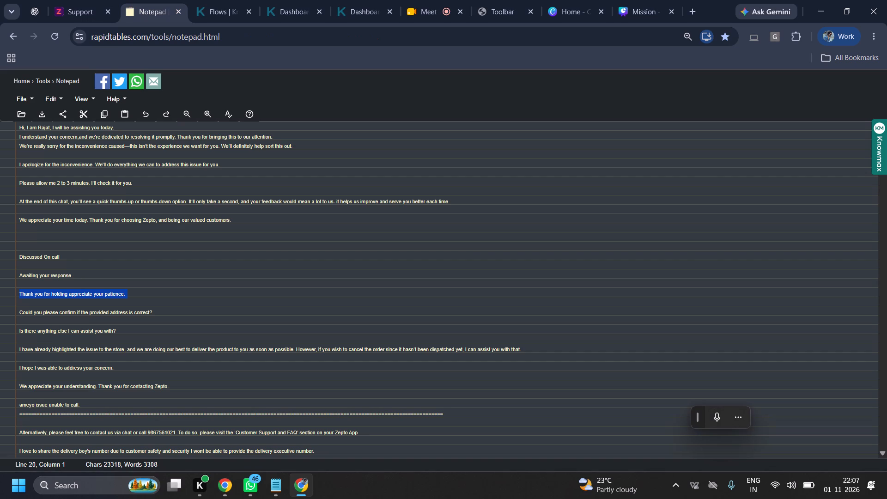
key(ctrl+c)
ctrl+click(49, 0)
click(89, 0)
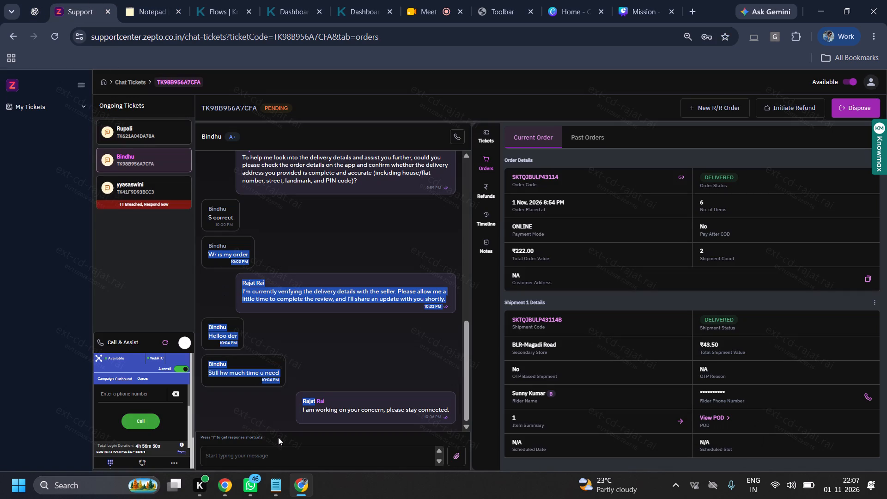
Open the new chat ticket TK621A04DA78A and send the saved greeting ending "I will be assisting you today.".
click(136, 134)
click(174, 0)
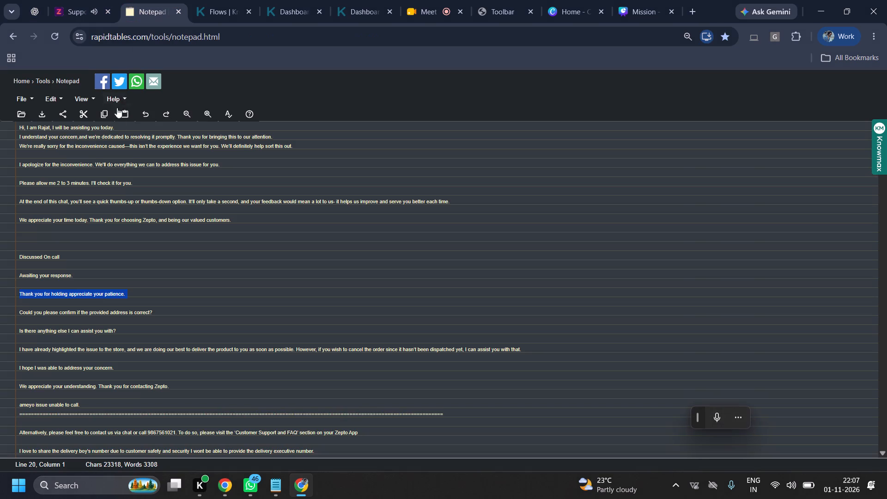
triple_click(126, 124)
key(ctrl+c)
ctrl+click(58, 0)
ctrl+click(284, 455)
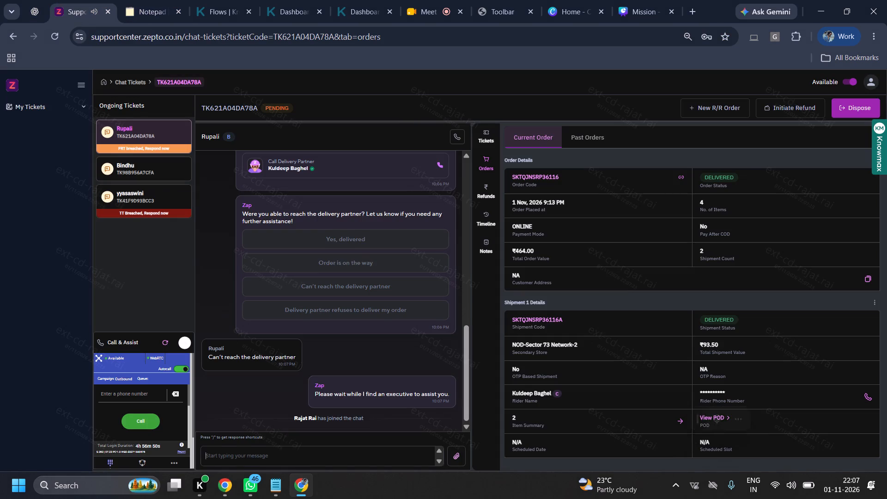
key(ctrl+v)
key(Return)
click(154, 0)
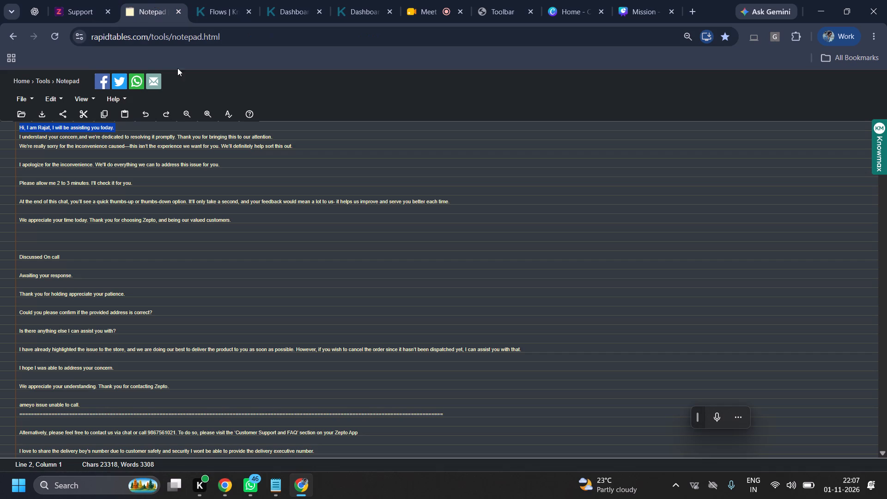
ctrl+triple_click(207, 147)
key(ctrl+c)
ctrl+click(88, 0)
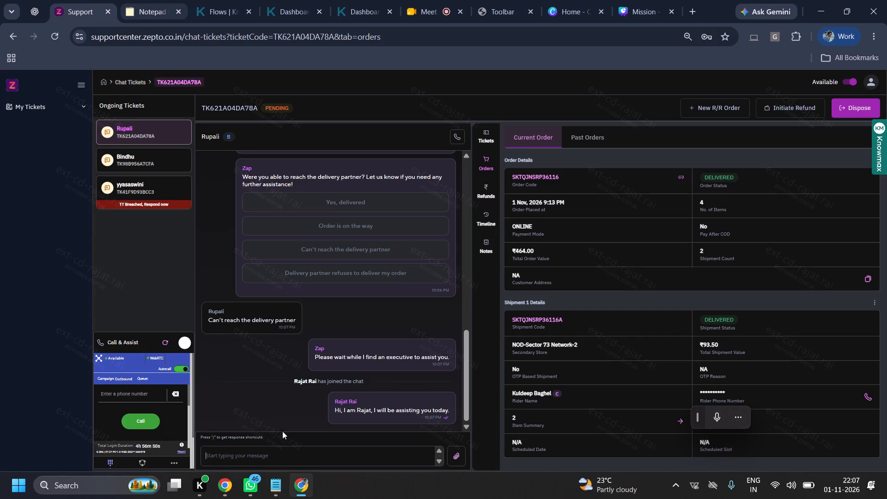
ctrl+click(290, 456)
key(ctrl+v)
ctrl+click(274, 496)
ctrl+triple_click(350, 283)
key(ctrl+c)
ctrl+click(172, 292)
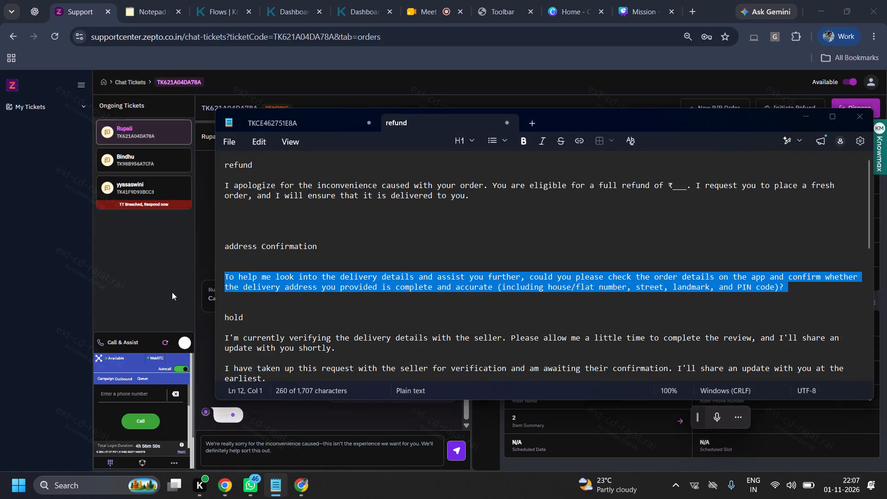
ctrl+click(280, 447)
key(ctrl+Return)
key(ctrl+v)
key(ctrl+Return)
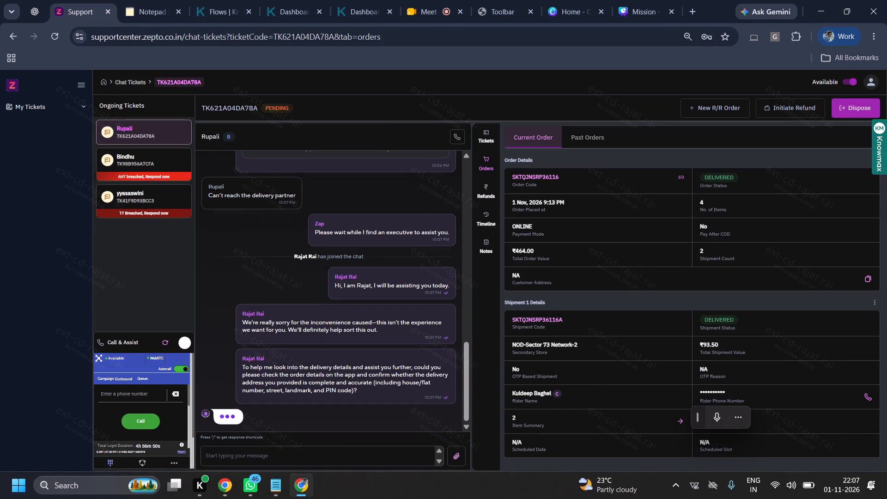
click(145, 187)
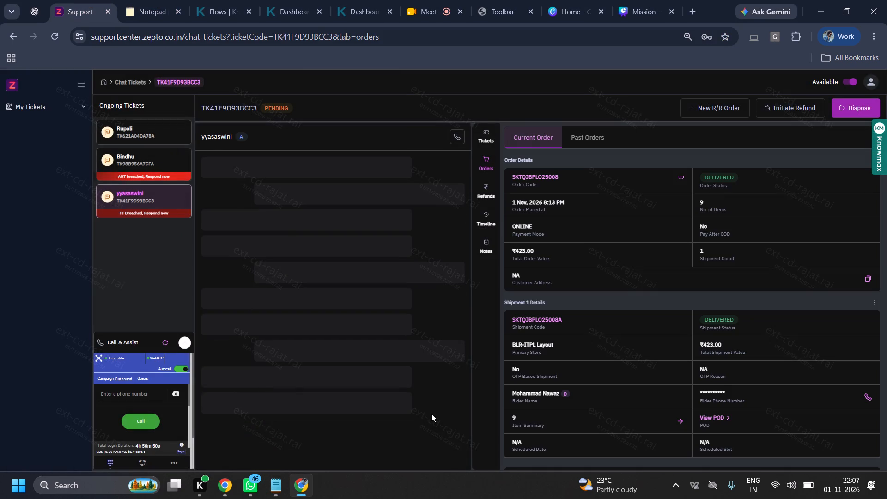
click(164, 0)
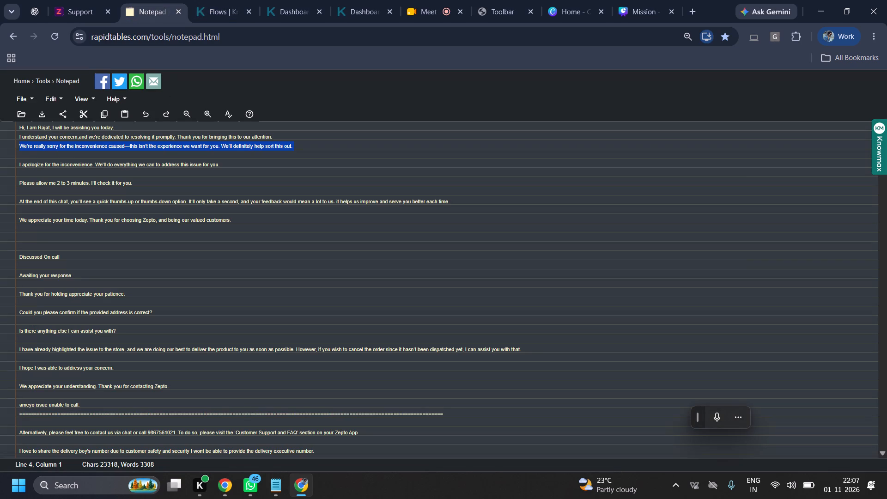
ctrl+triple_click(187, 219)
key(ctrl+c)
ctrl+click(98, 0)
ctrl+click(296, 462)
key(ctrl+v)
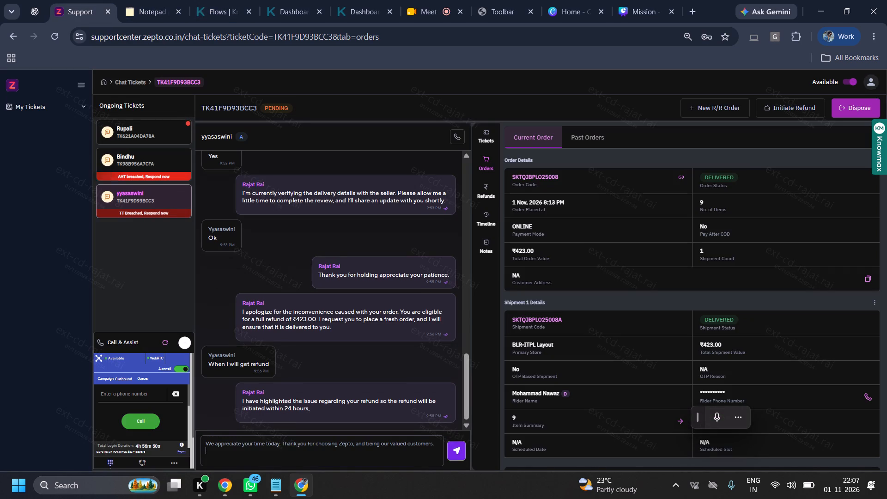
key(Return)
click(865, 103)
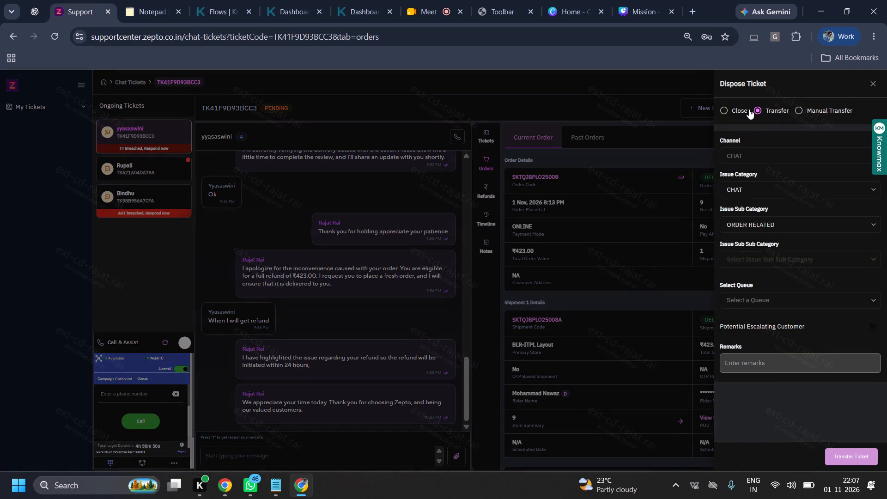
click(718, 109)
click(770, 300)
click(775, 291)
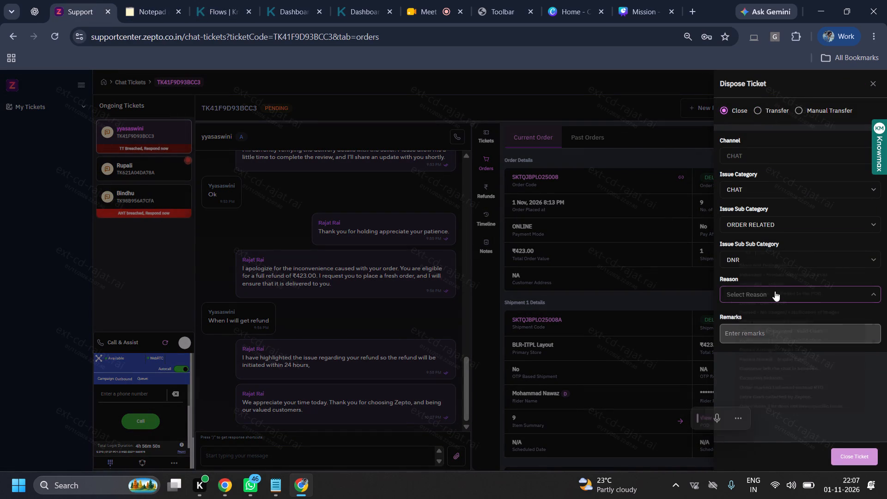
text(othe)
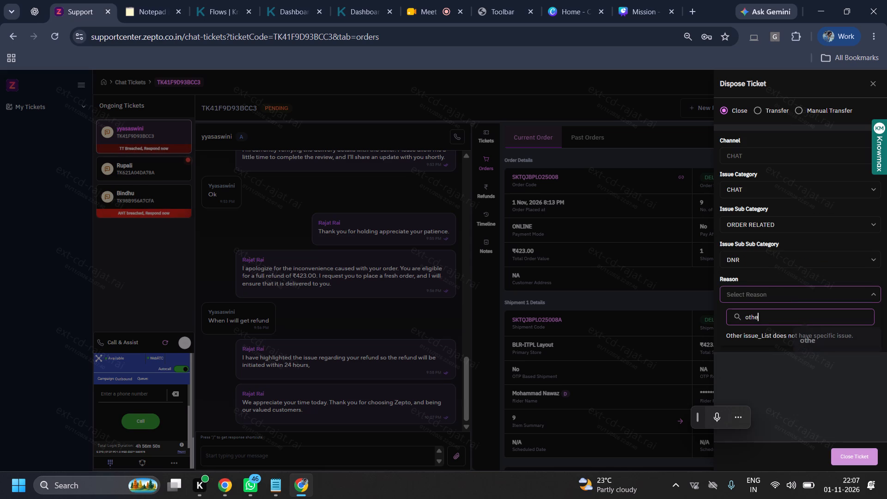
click(791, 333)
click(865, 459)
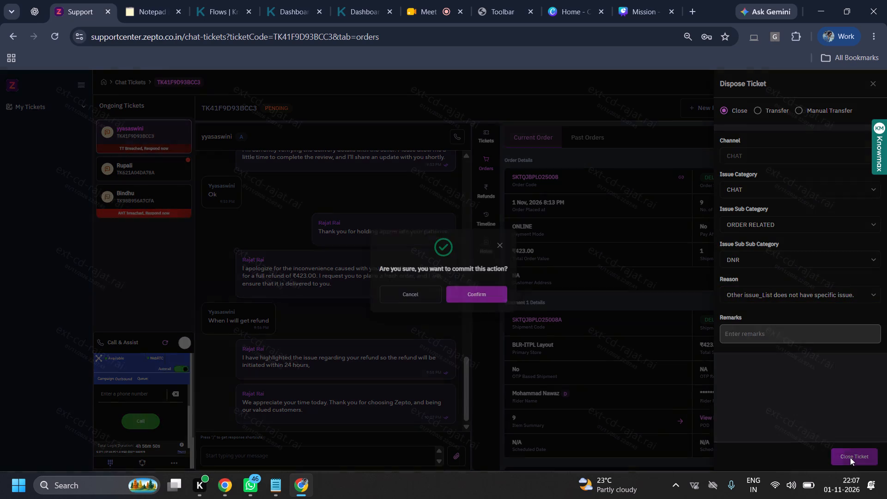
click(477, 290)
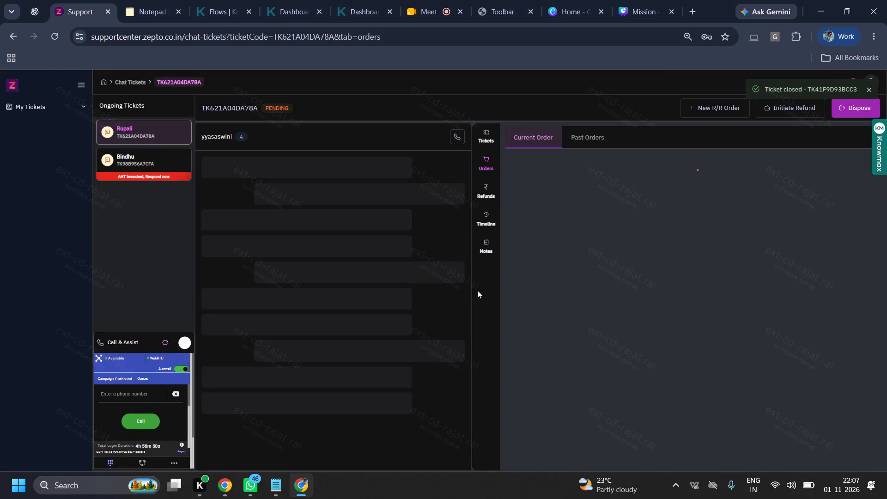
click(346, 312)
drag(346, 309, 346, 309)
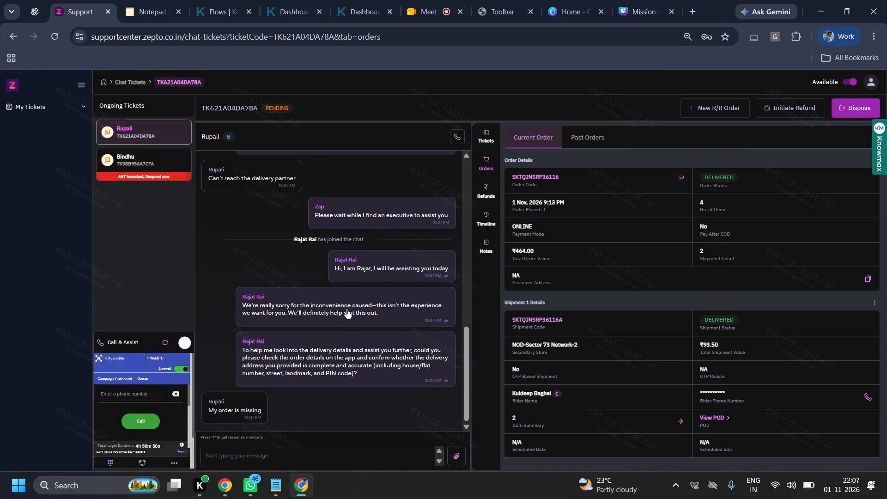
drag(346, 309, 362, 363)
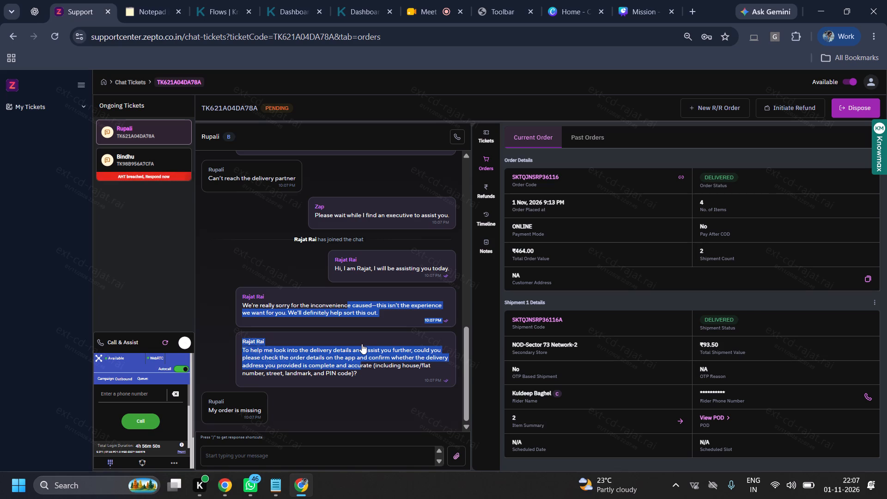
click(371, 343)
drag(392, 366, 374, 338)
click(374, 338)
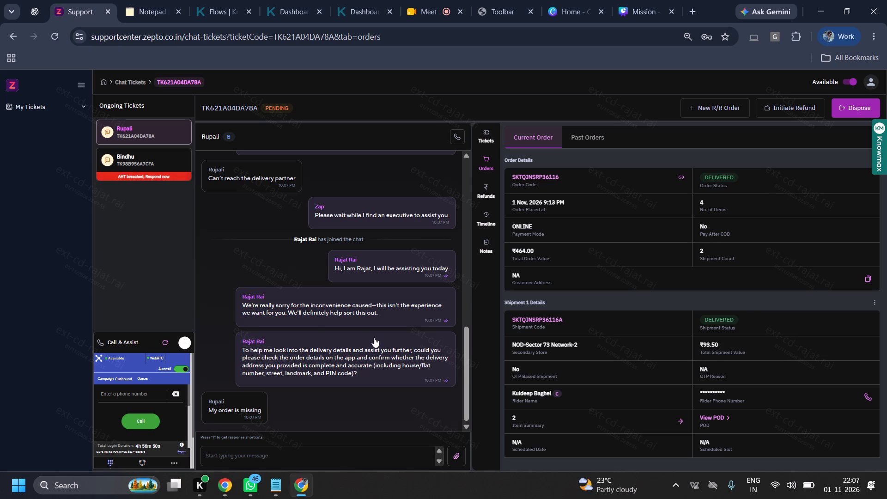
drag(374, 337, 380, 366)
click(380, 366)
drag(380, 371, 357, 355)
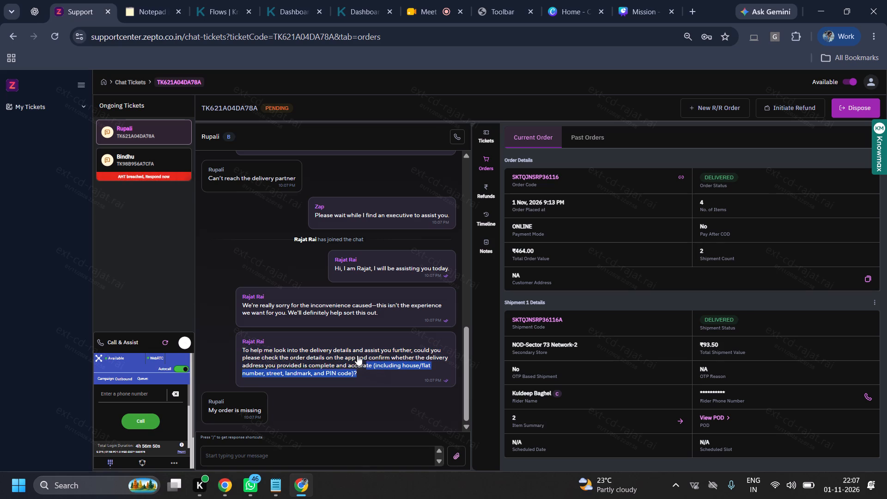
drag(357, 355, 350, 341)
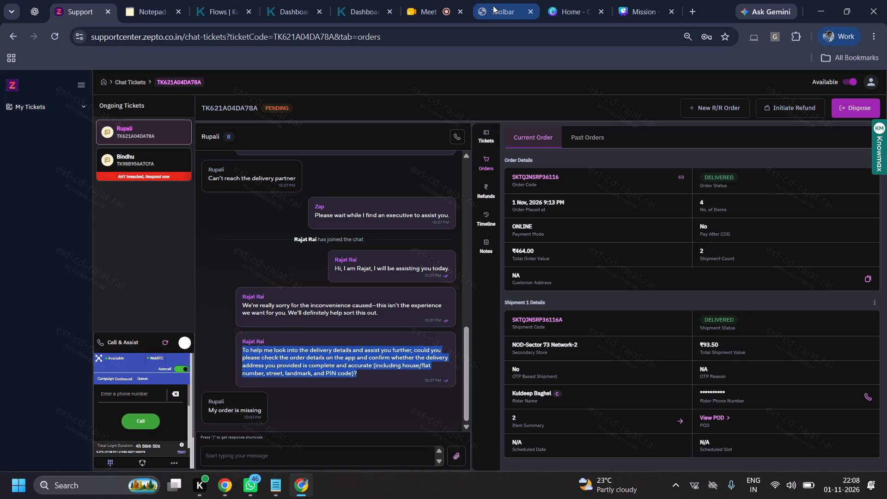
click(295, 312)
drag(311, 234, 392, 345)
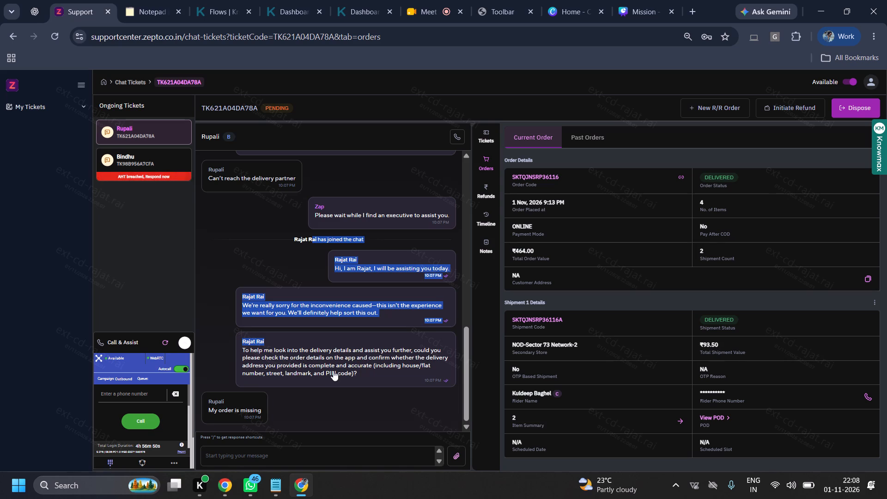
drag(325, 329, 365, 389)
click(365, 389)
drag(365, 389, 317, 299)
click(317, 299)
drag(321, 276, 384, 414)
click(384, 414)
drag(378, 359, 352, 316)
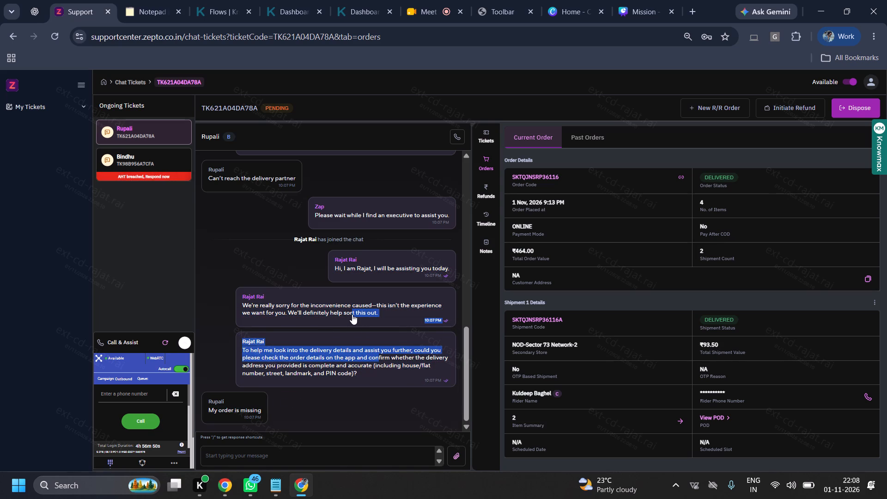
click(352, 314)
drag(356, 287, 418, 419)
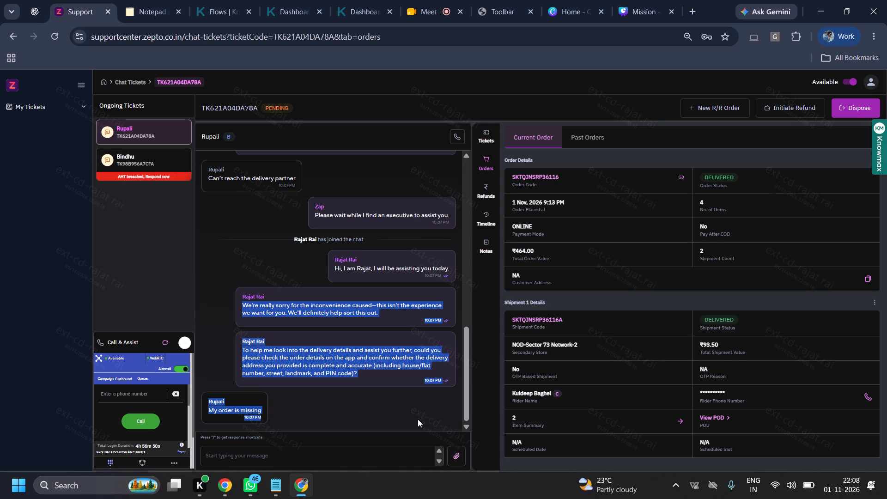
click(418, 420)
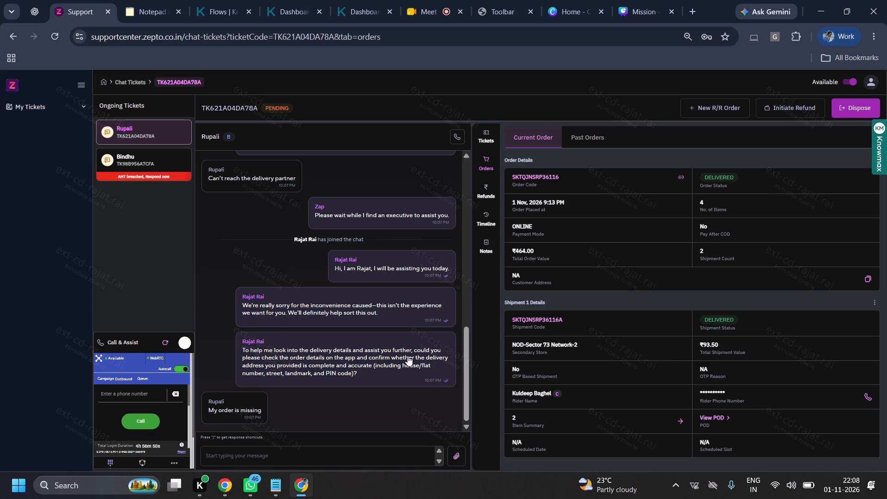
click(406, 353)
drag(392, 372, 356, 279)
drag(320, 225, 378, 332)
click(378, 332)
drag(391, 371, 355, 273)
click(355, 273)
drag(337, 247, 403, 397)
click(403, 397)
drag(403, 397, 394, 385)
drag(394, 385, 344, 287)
Send the saved reply "Thank you for holding appreciate your patience." in the chat of ticket TK98B956A7CFA.
click(163, 175)
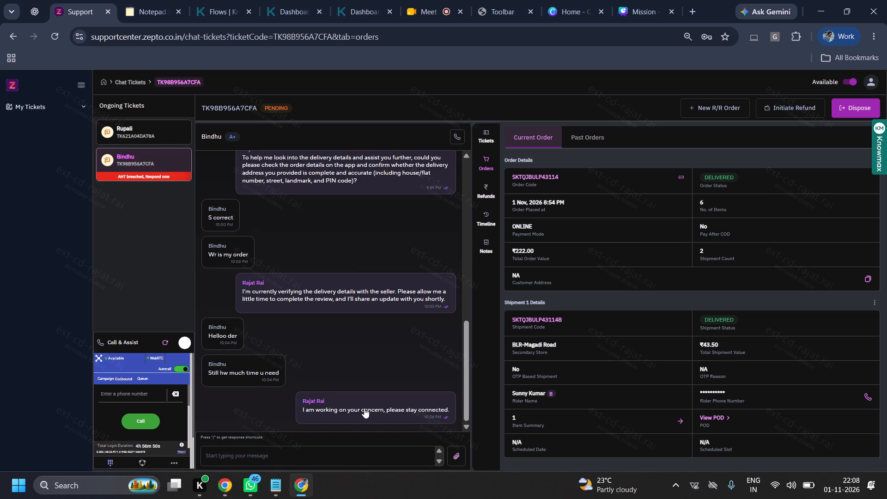
drag(423, 411, 450, 420)
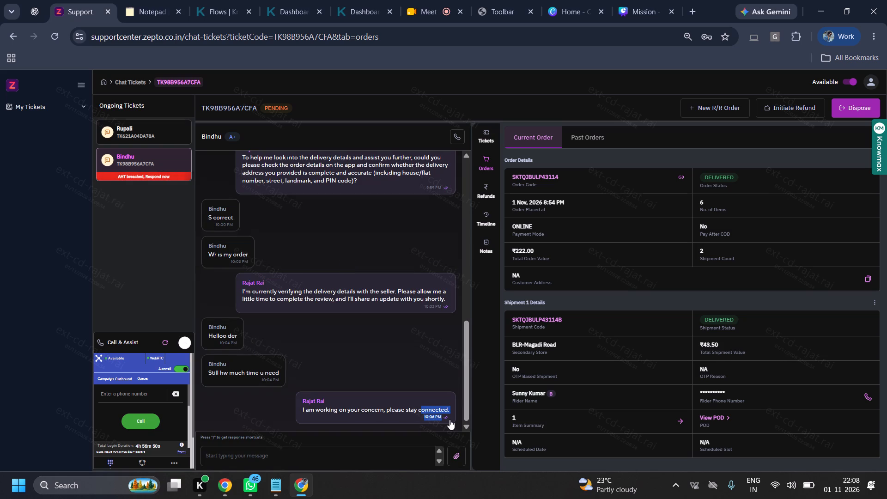
click(172, 0)
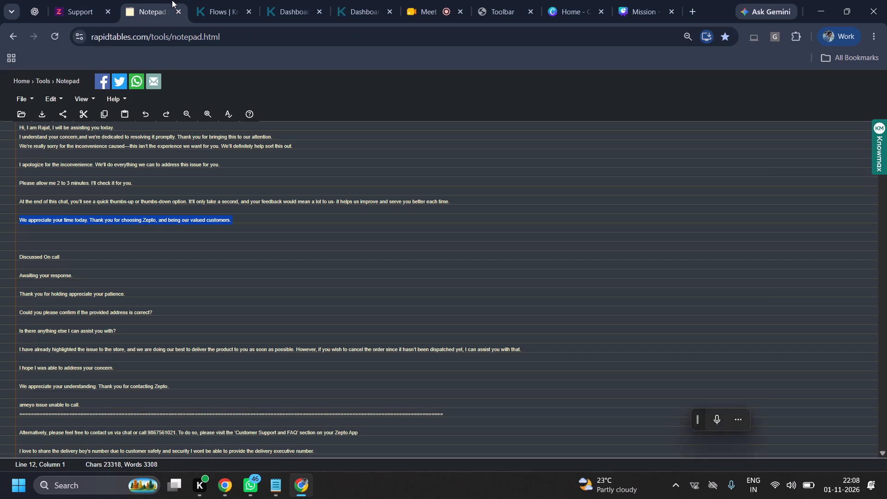
triple_click(114, 297)
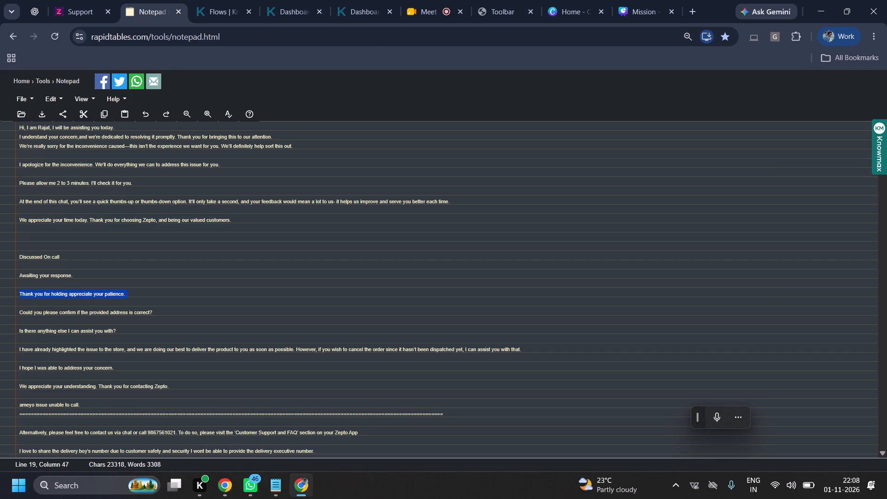
key(ctrl+c)
ctrl+click(63, 0)
ctrl+click(303, 470)
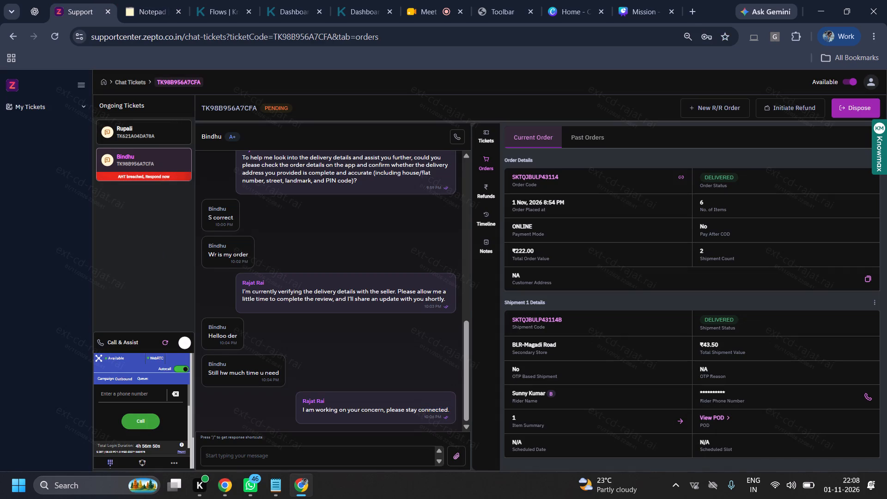
ctrl+click(302, 461)
key(ctrl+v)
key(Return)
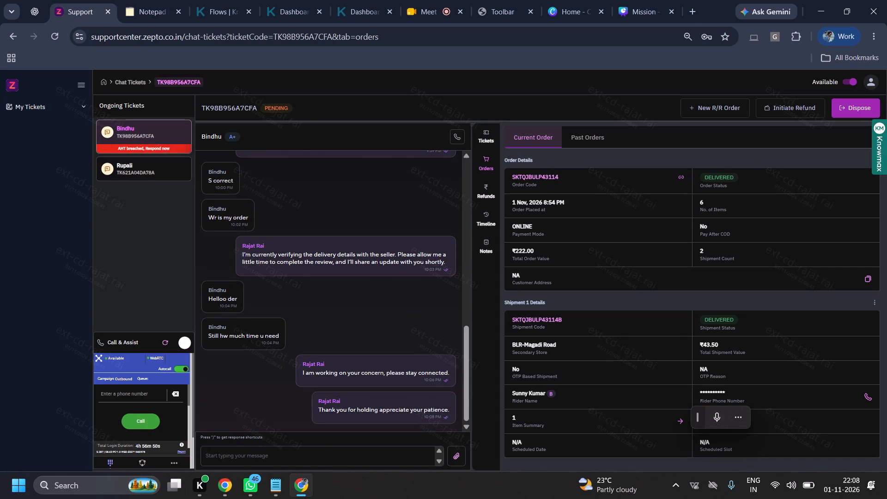
click(276, 493)
ctrl+triple_click(372, 183)
key(ctrl+c)
ctrl+click(131, 258)
ctrl+click(364, 455)
key(ctrl+v)
ctrl+double_click(523, 245)
key(ctrl+c)
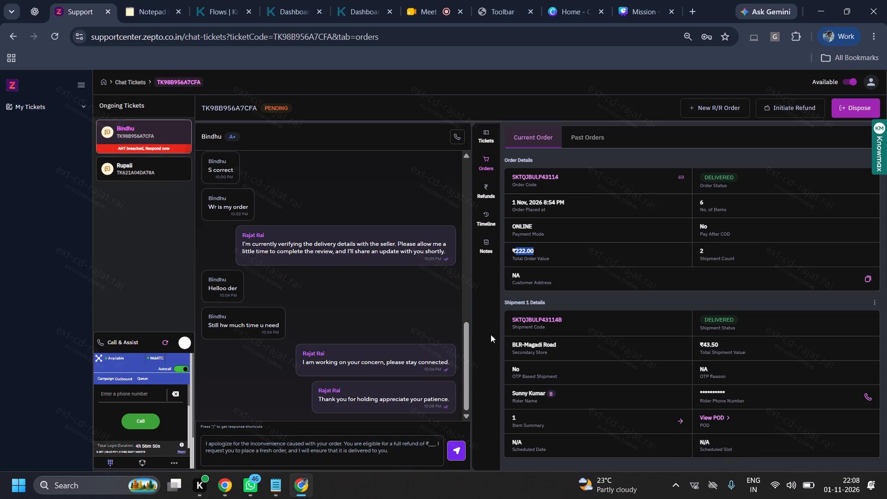
ctrl+double_click(431, 443)
key(ctrl+v)
ctrl+click(431, 450)
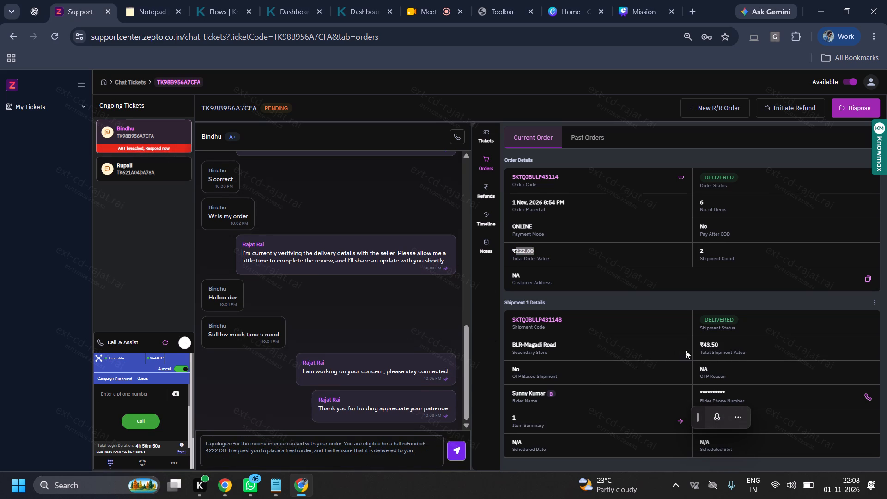
Change the refund amount in the drafted reply to Shipment 1's value, ₹43.50, and send the message.
scroll(686, 350, down, 3)
double_click(718, 340)
key(ctrl+c)
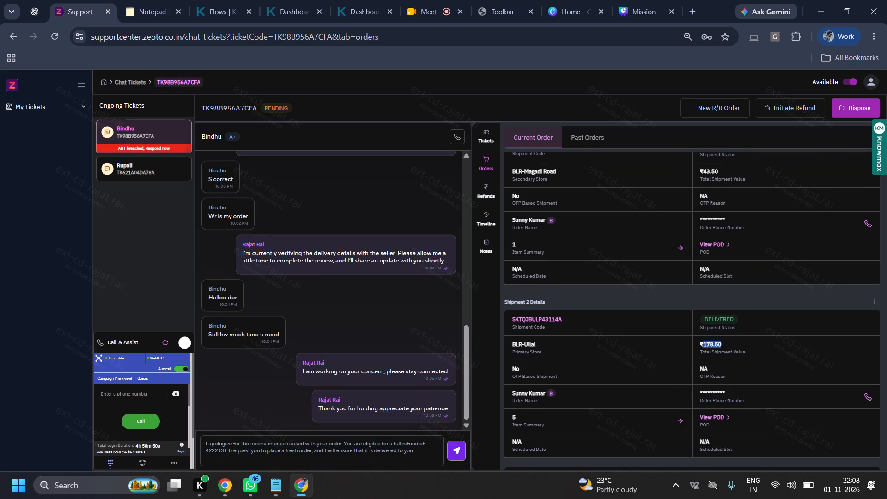
double_click(715, 167)
key(ctrl+c)
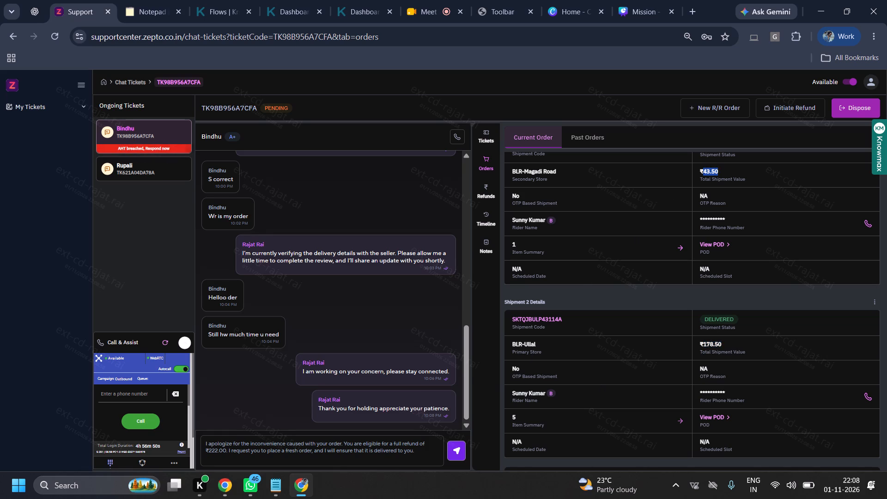
ctrl+double_click(216, 452)
key(ctrl+v)
key(Return)
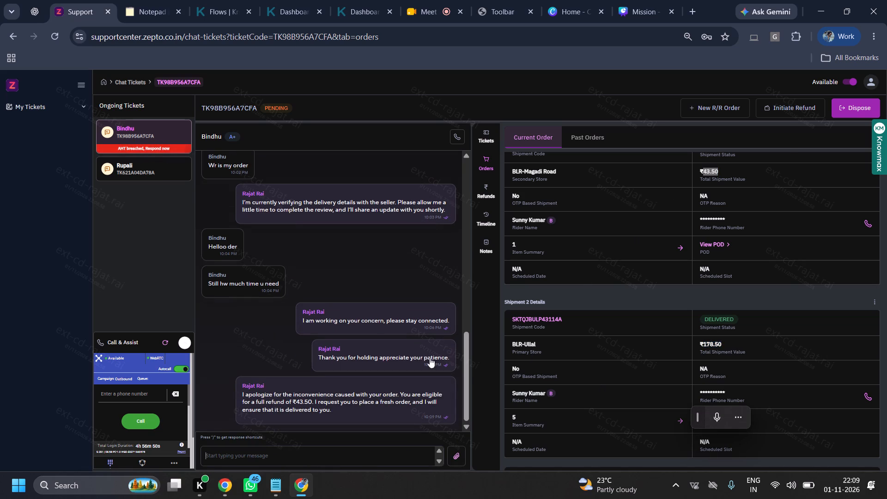
click(781, 117)
click(250, 139)
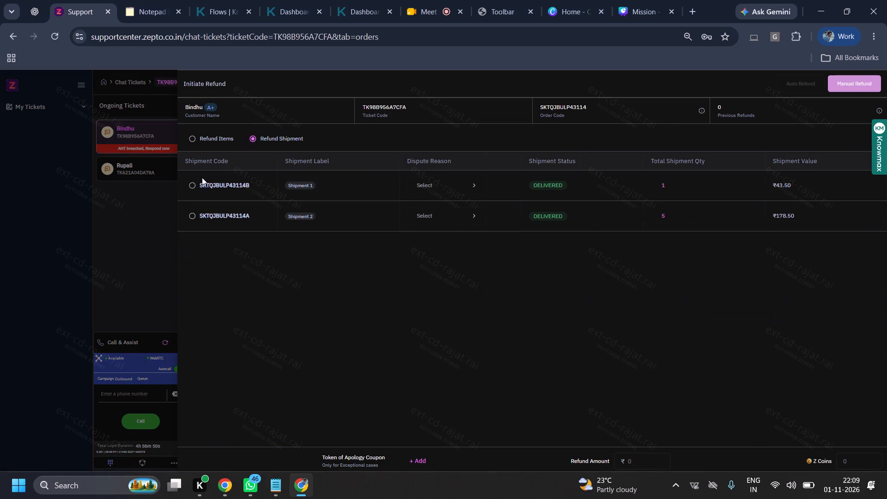
click(197, 183)
click(375, 183)
click(416, 184)
click(764, 132)
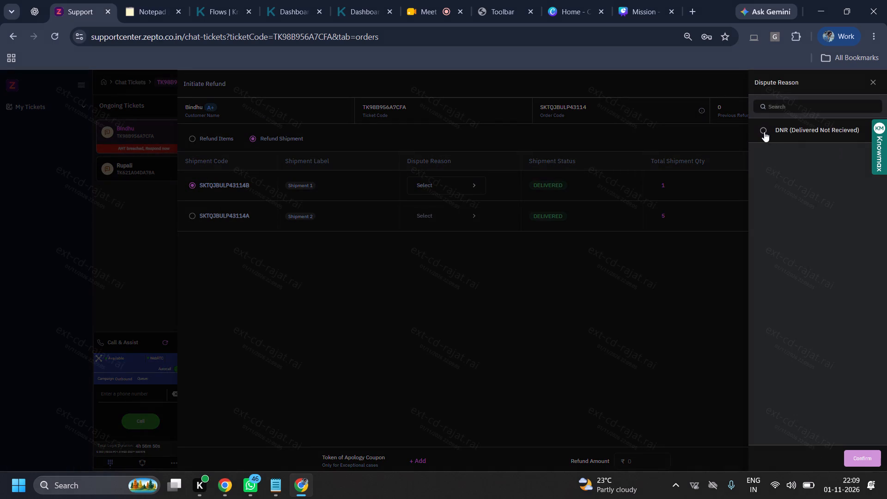
click(858, 457)
click(796, 76)
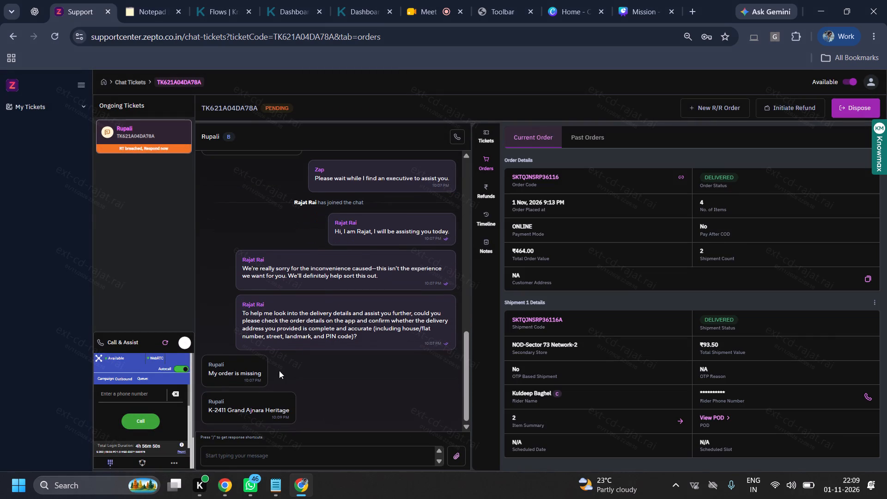
click(324, 311)
drag(324, 311, 368, 350)
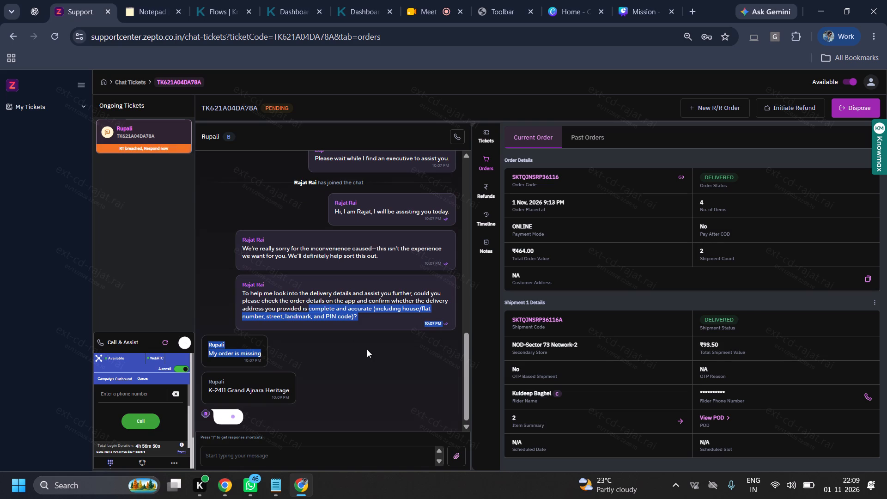
drag(261, 254, 364, 382)
click(364, 382)
click(364, 382)
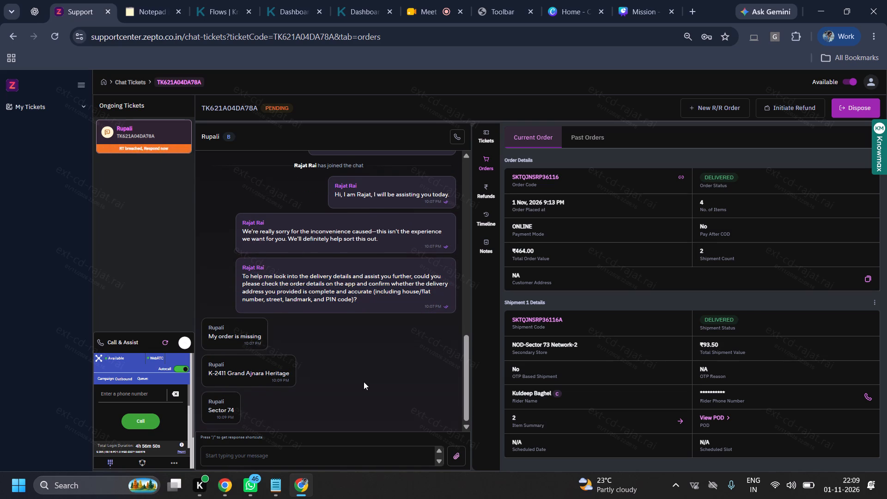
click(495, 140)
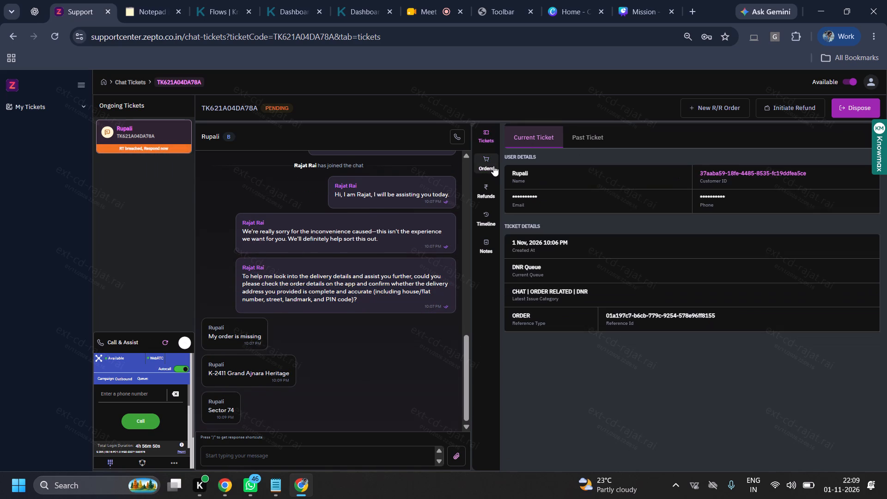
click(493, 166)
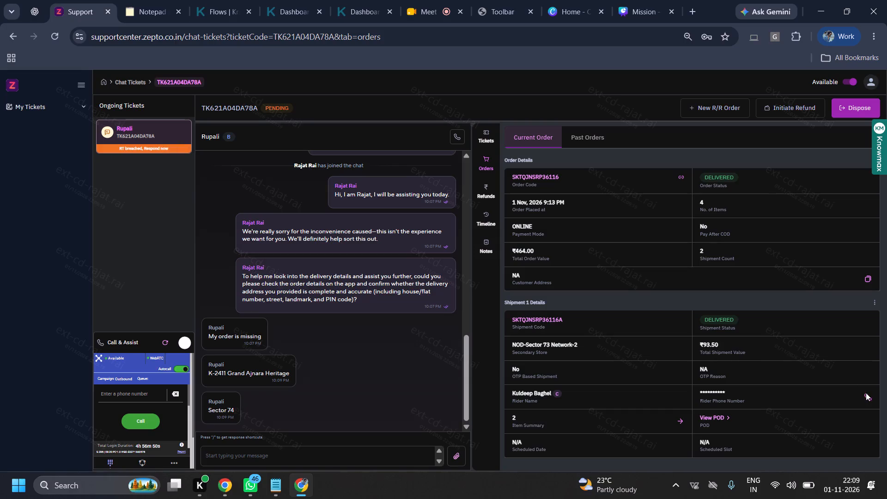
scroll(354, 284, up, 5)
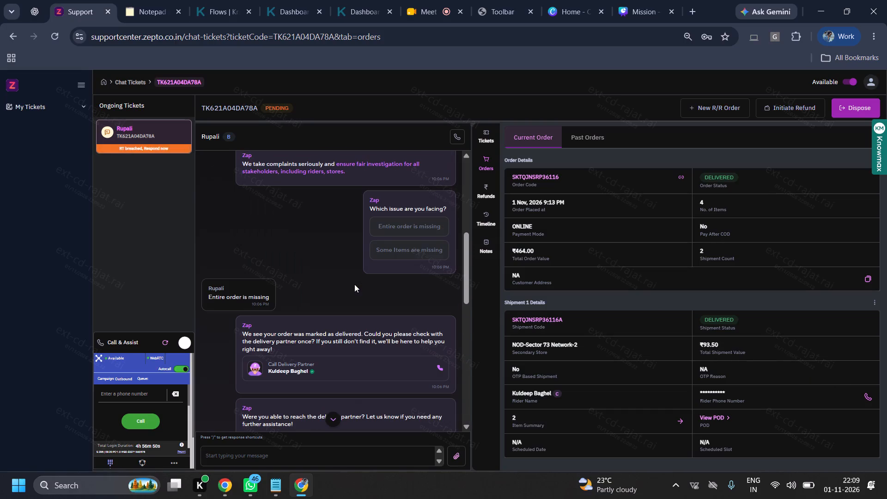
scroll(769, 298, down, 4)
scroll(769, 299, up, 3)
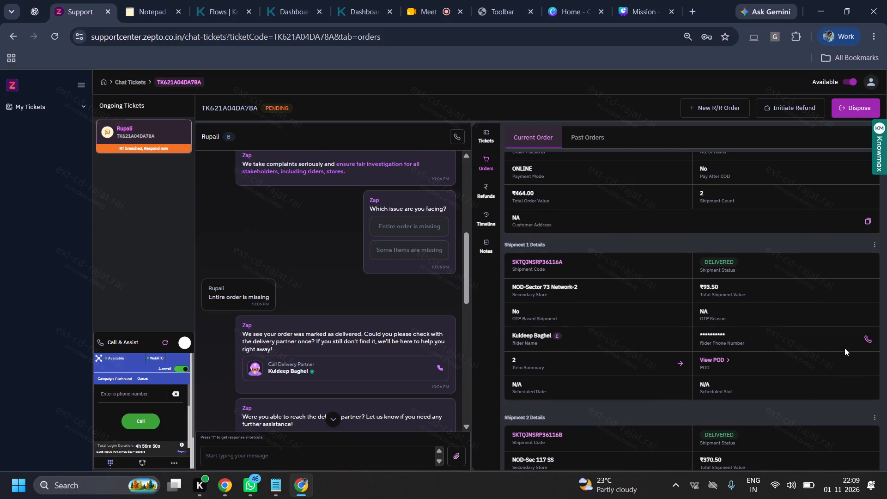
click(871, 340)
scroll(340, 323, down, 10)
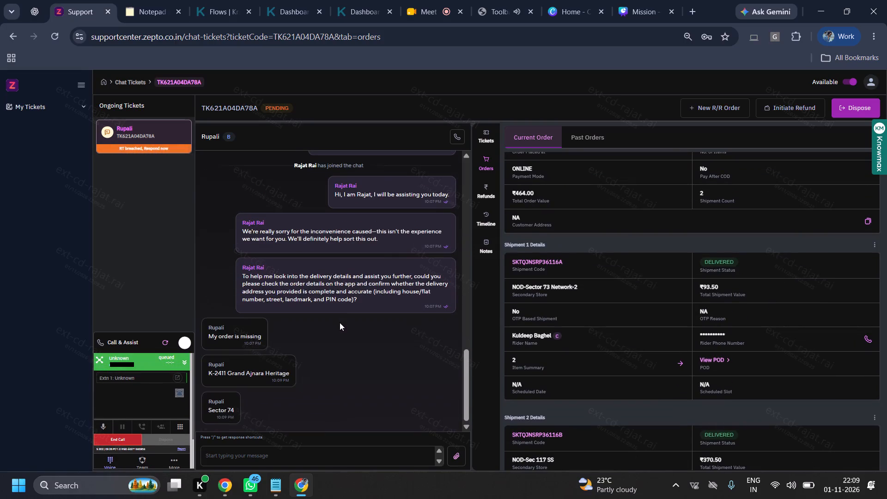
scroll(340, 323, down, 1)
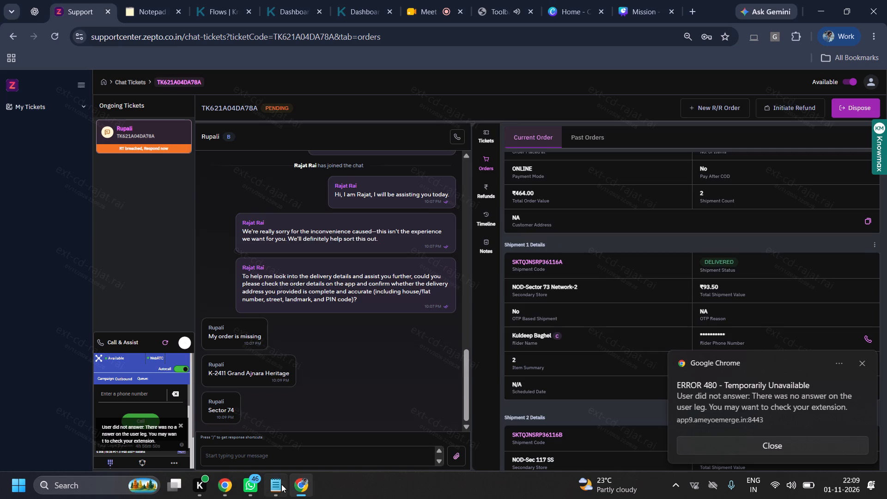
click(281, 484)
click(381, 287)
ctrl+click(374, 347)
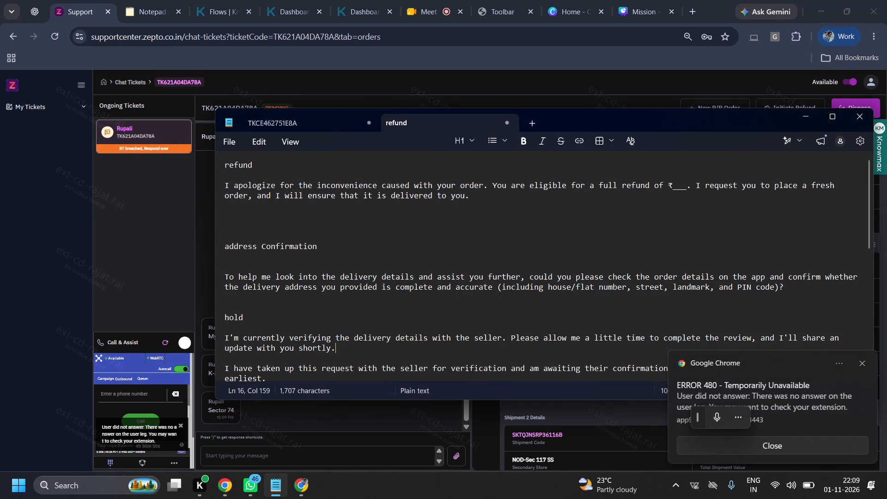
ctrl+triple_click(373, 343)
key(ctrl+c)
key(ctrl+c)
ctrl+click(170, 243)
ctrl+click(324, 455)
key(ctrl+v)
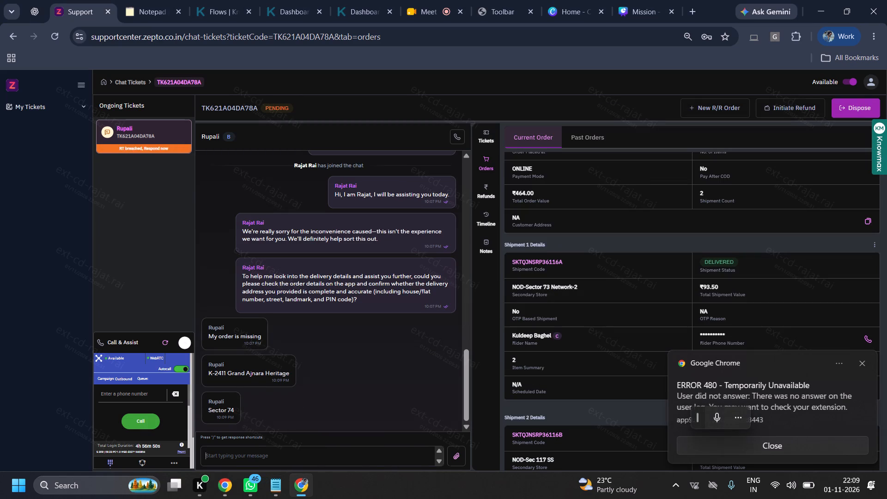
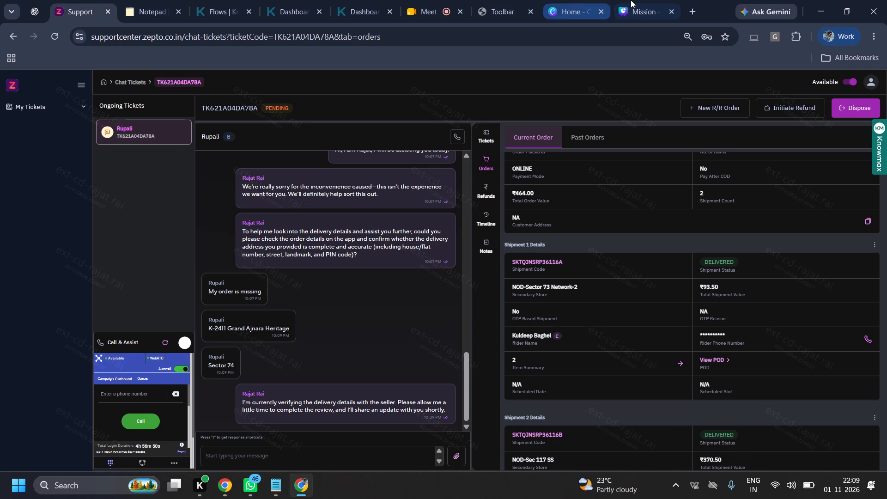
In the Canva Mission design, move page 5's right crane inward beside THANK and shift the paragraph near its mast toward the page edge.
click(632, 0)
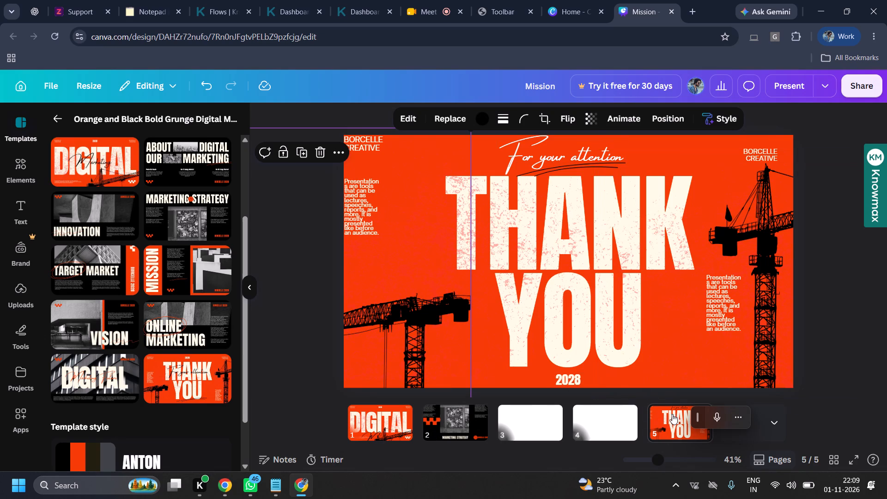
click(519, 426)
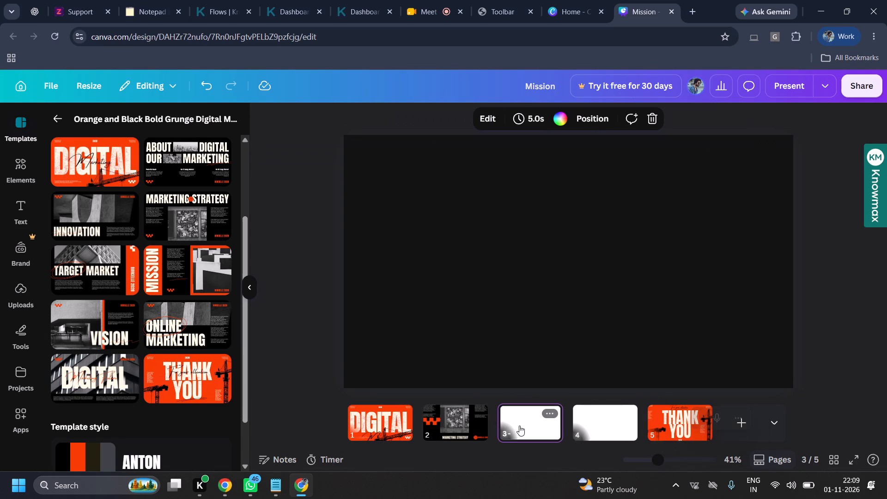
click(658, 418)
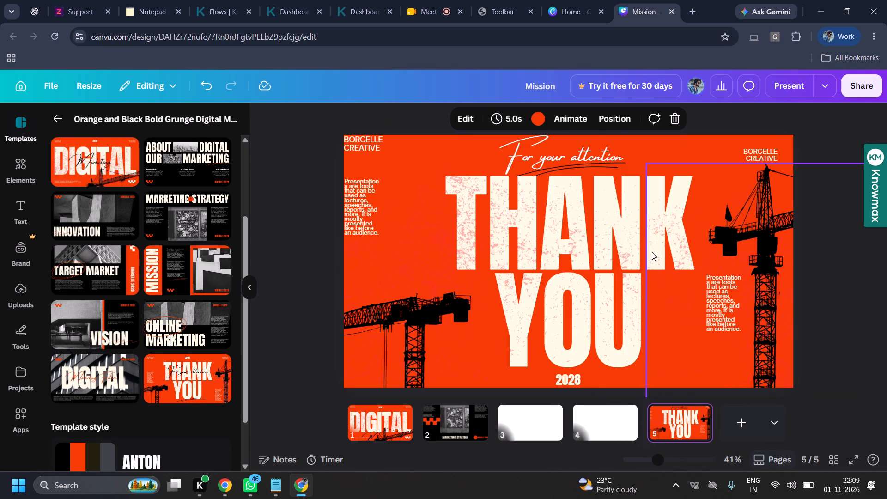
click(757, 208)
drag(757, 208, 788, 210)
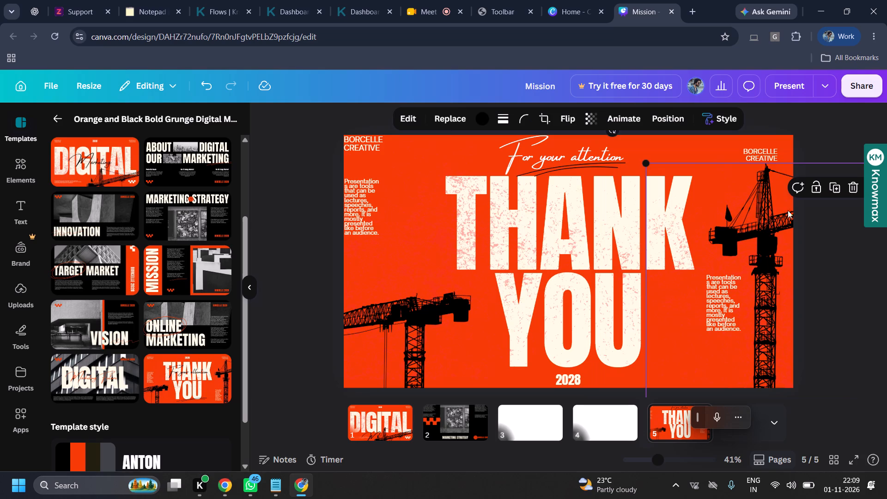
drag(788, 210, 739, 204)
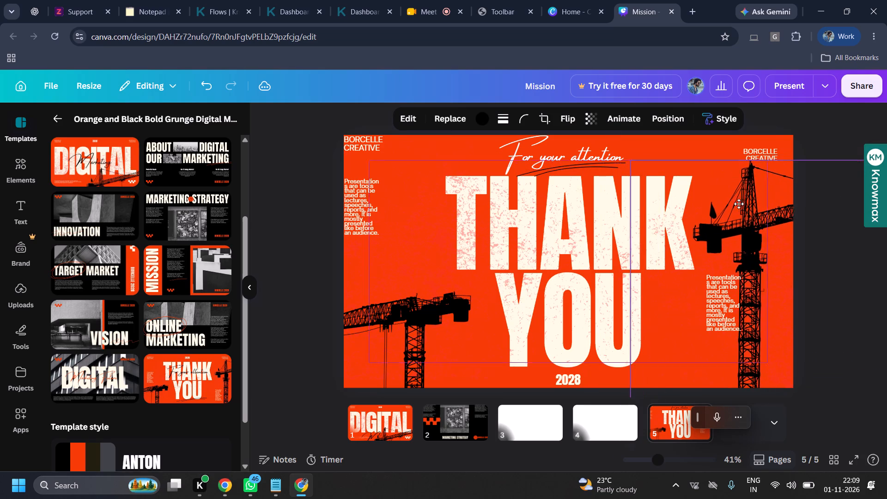
drag(739, 204, 727, 209)
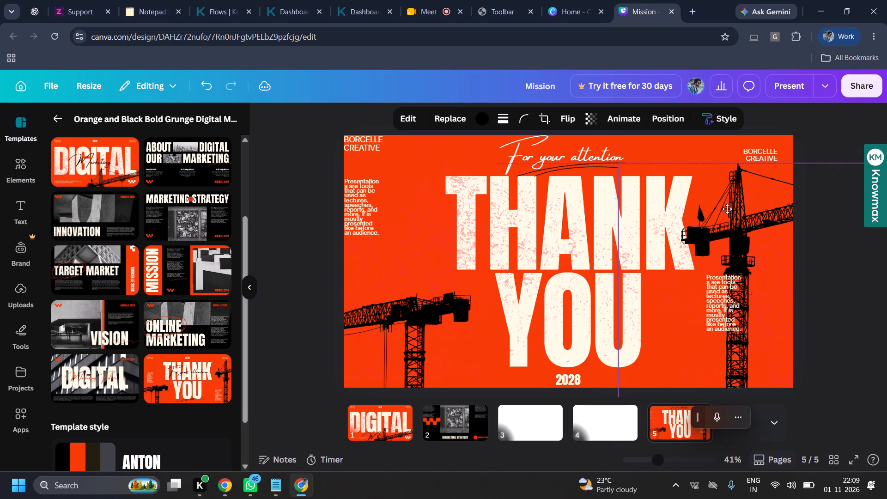
drag(727, 209, 692, 205)
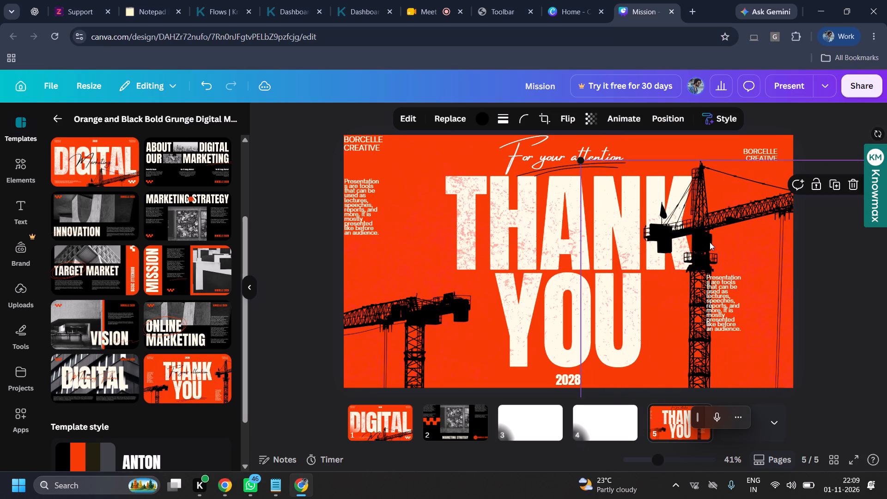
drag(718, 292, 751, 290)
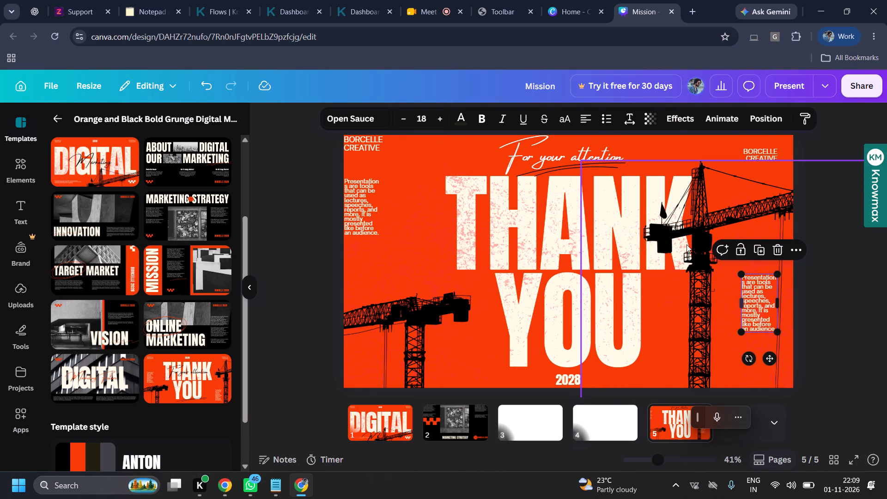
drag(694, 243, 729, 225)
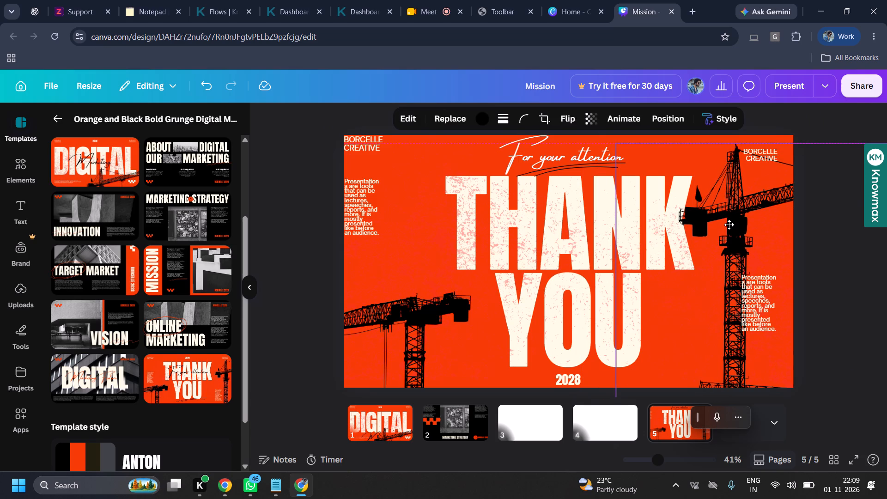
drag(729, 225, 727, 225)
Move the right-hand BORCELLE CREATIVE text on page 5 into the page's top-right corner.
click(765, 151)
drag(765, 151, 779, 142)
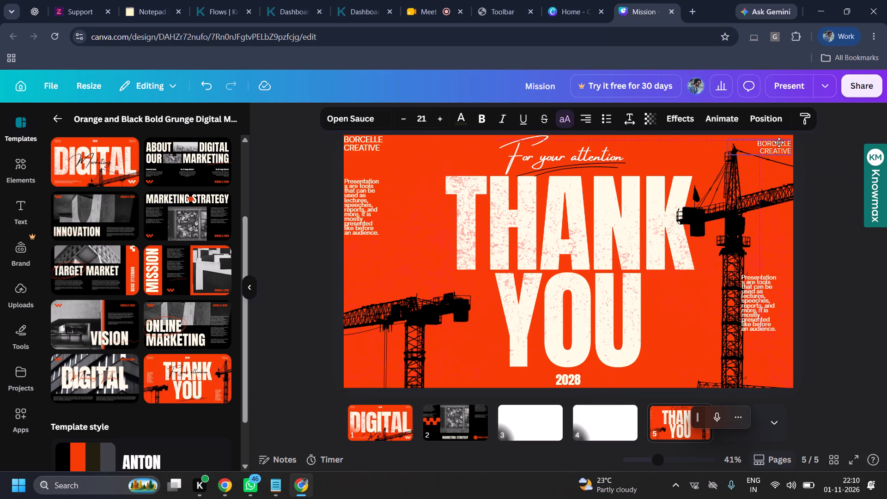
drag(779, 142, 780, 139)
click(758, 146)
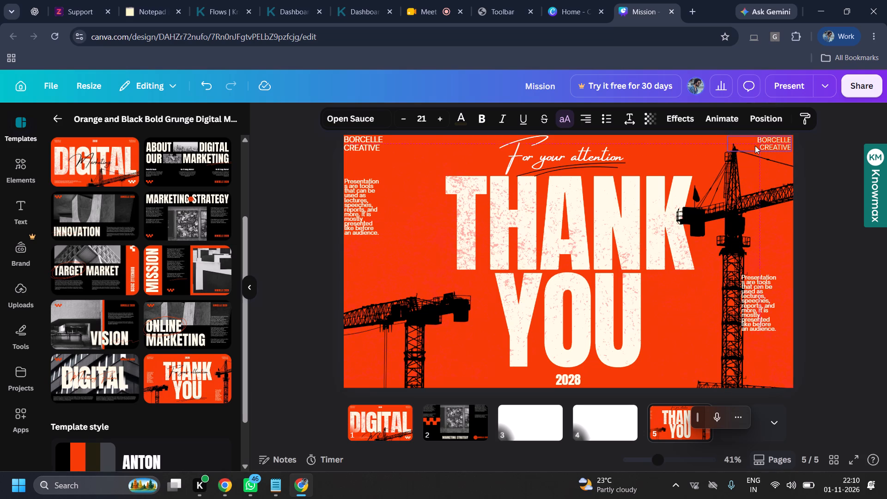
click(81, 0)
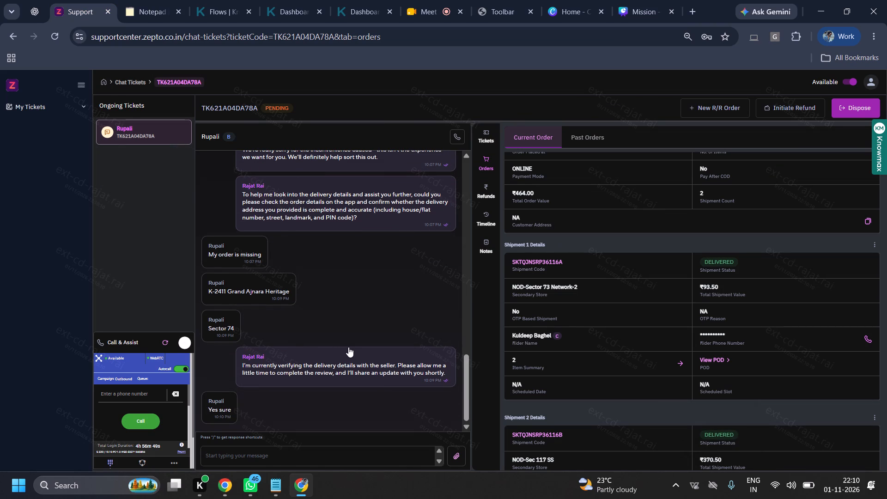
Back in the Canva Mission design, raise page 5's left crane to the top edge and align its mast just before the T of THANK.
click(611, 0)
click(630, 0)
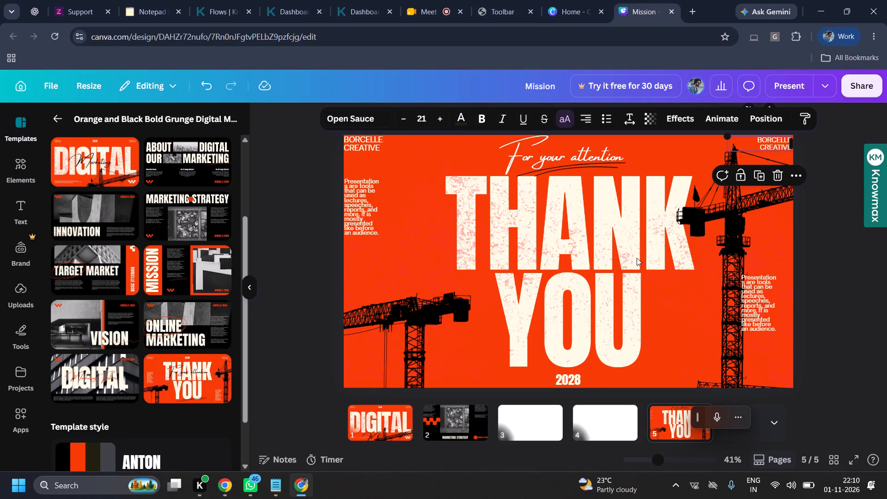
click(413, 322)
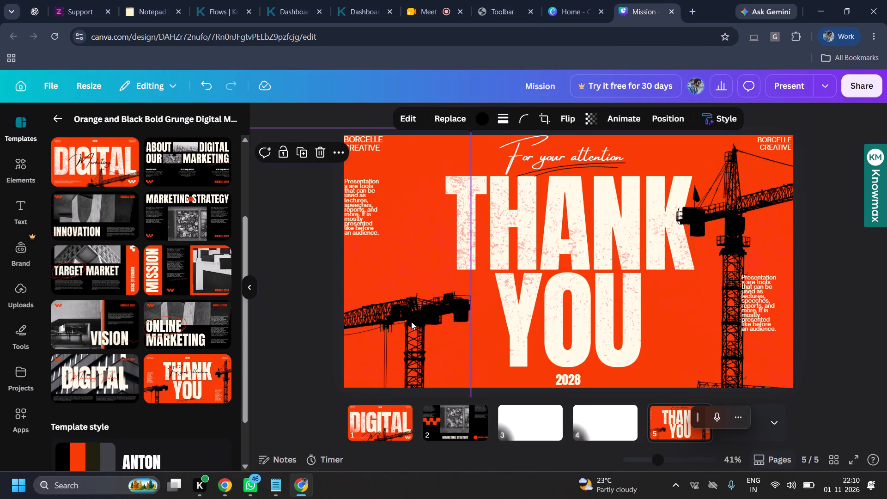
drag(411, 322, 410, 266)
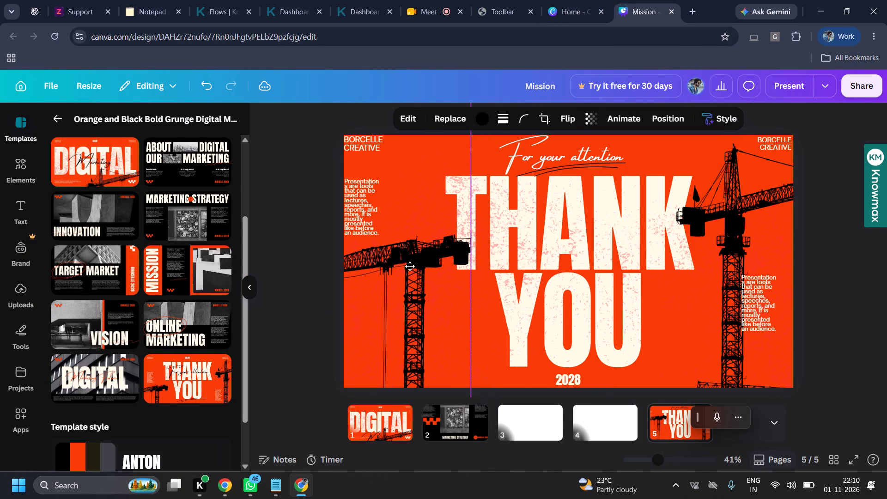
drag(410, 266, 455, 163)
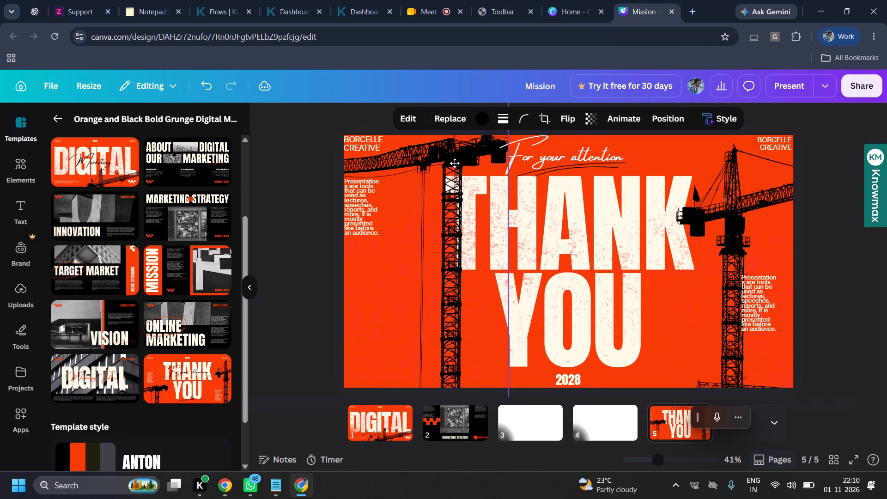
drag(455, 163, 438, 164)
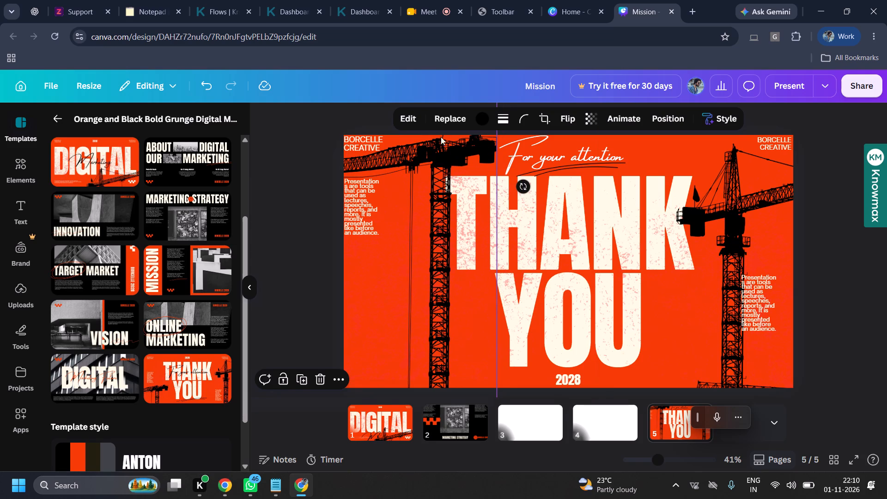
drag(459, 140, 453, 144)
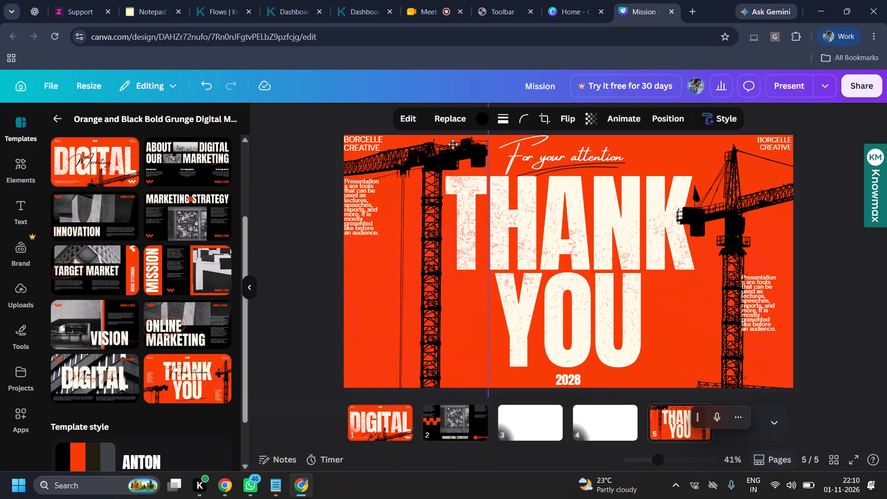
drag(453, 144, 451, 143)
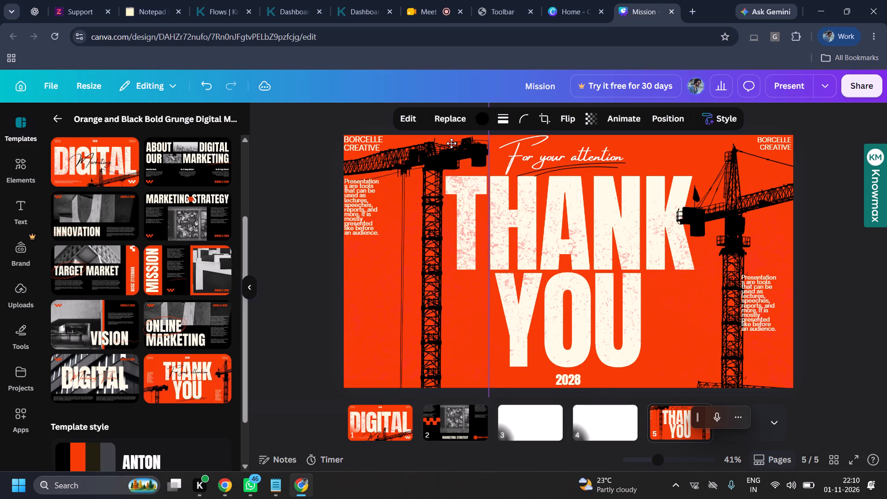
drag(451, 143, 460, 143)
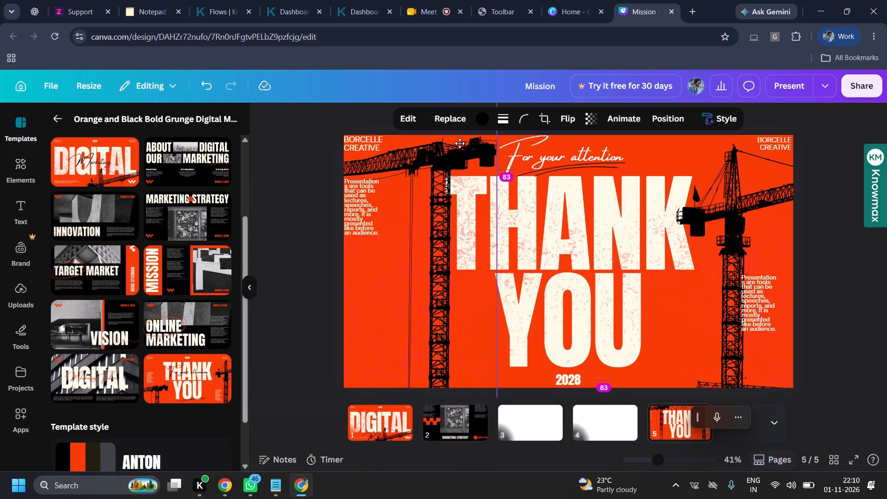
drag(460, 143, 453, 141)
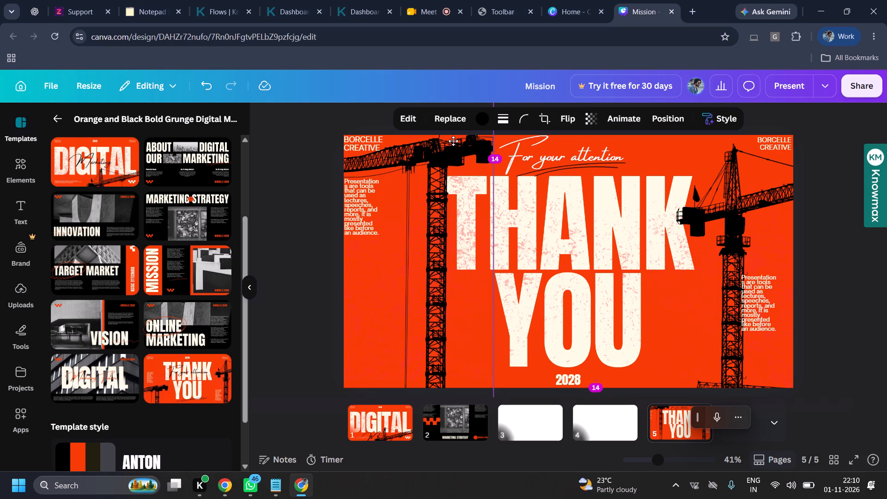
drag(453, 141, 446, 145)
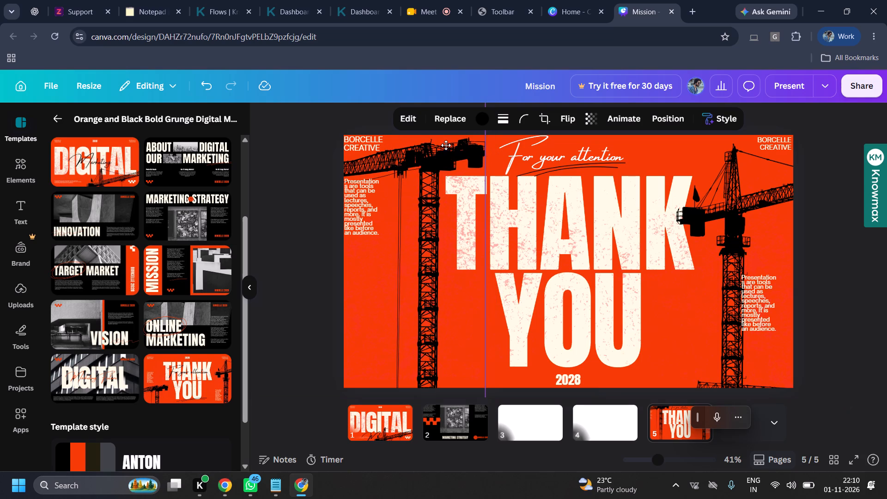
drag(446, 145, 451, 141)
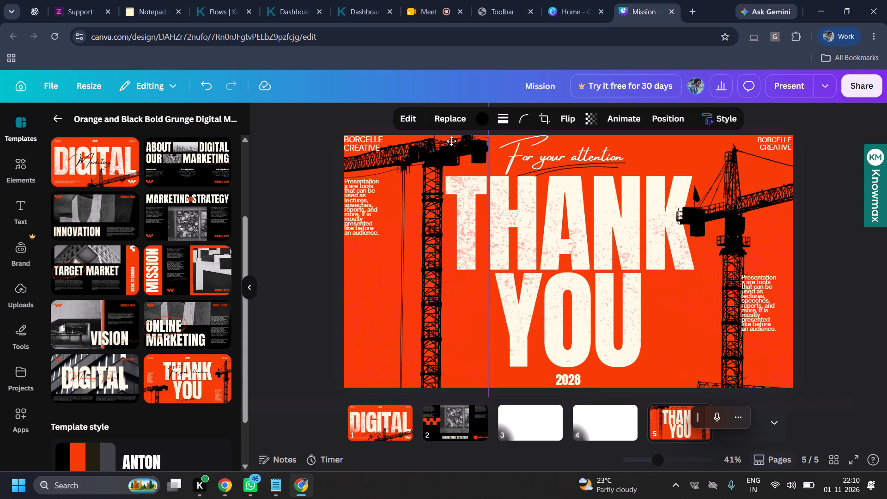
drag(451, 141, 451, 141)
right_click(451, 141)
click(422, 157)
click(422, 157)
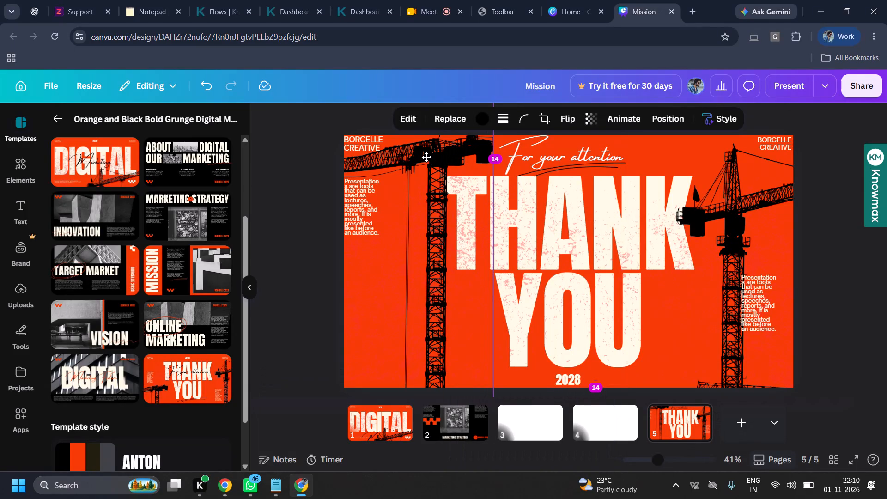
click(388, 285)
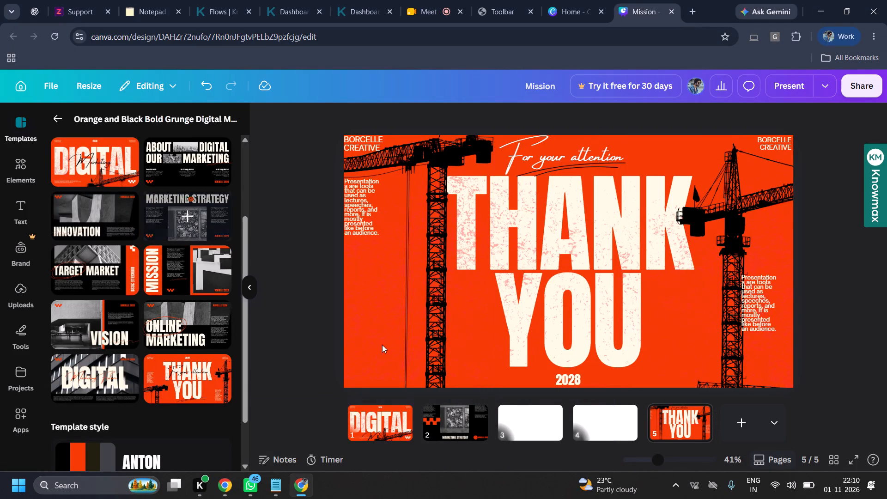
Apply the Online Marketing template layout to blank page 3.
click(508, 419)
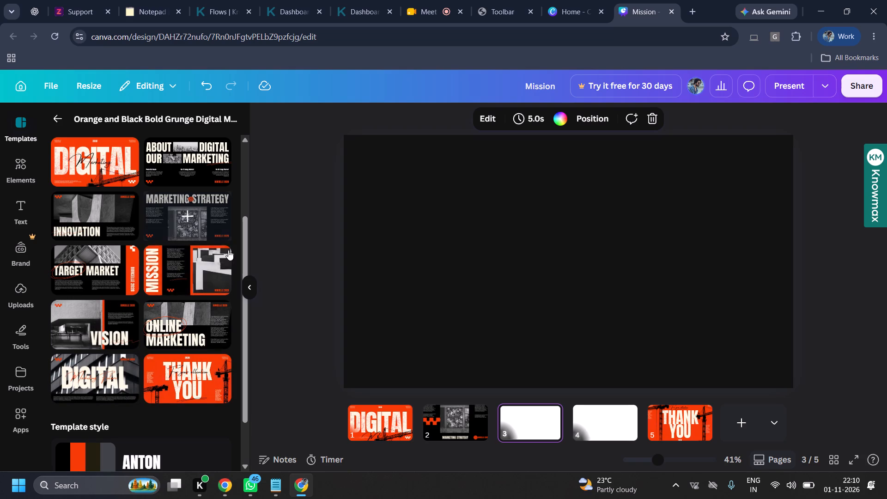
click(189, 323)
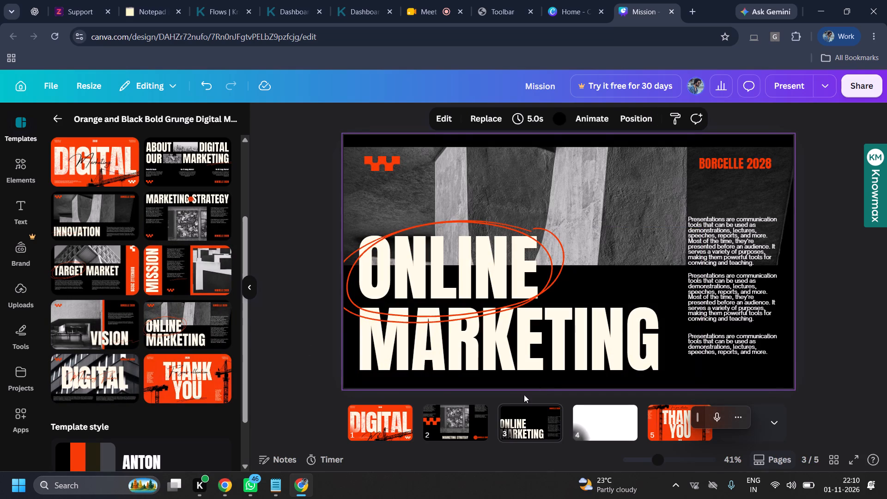
Move the orange checkered graphic on page 3 toward the page's top-left corner, flush with the left edge.
click(383, 165)
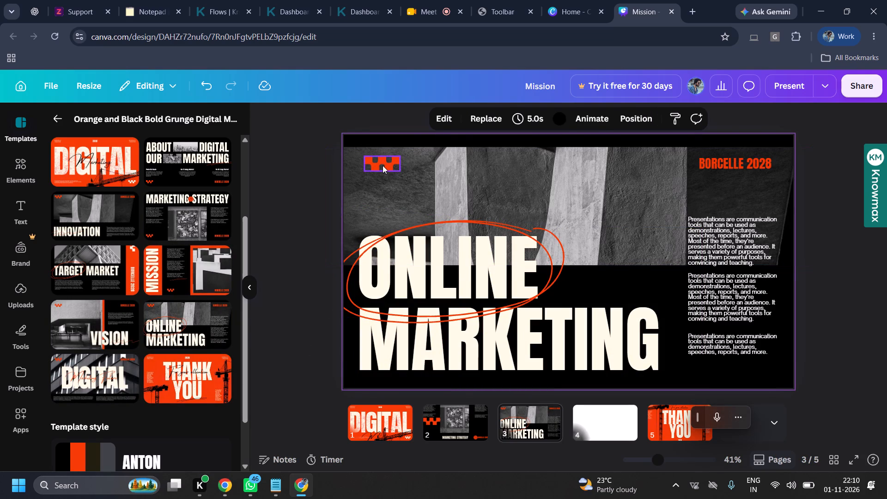
drag(393, 158, 375, 158)
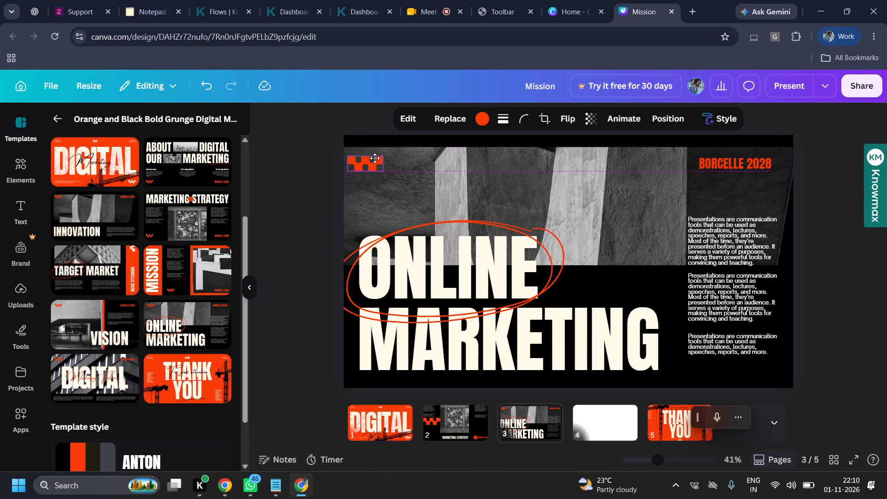
drag(375, 158, 373, 139)
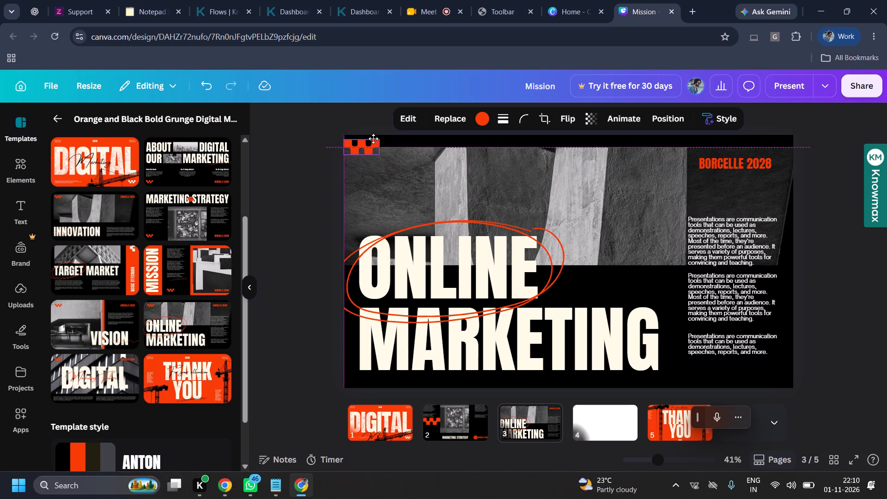
drag(373, 139, 371, 140)
drag(371, 140, 371, 141)
Move the grey concrete photo on page 3 up to meet the top edge of the page.
click(386, 209)
click(375, 181)
drag(375, 181, 376, 171)
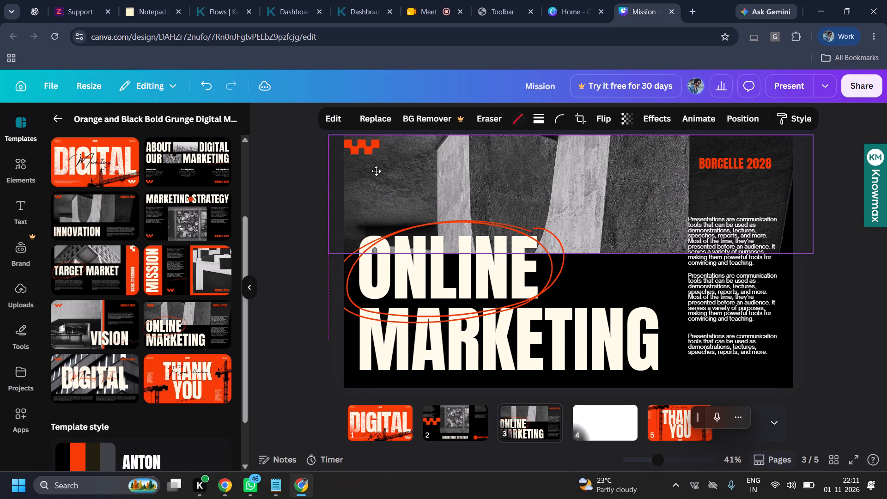
drag(376, 171, 374, 171)
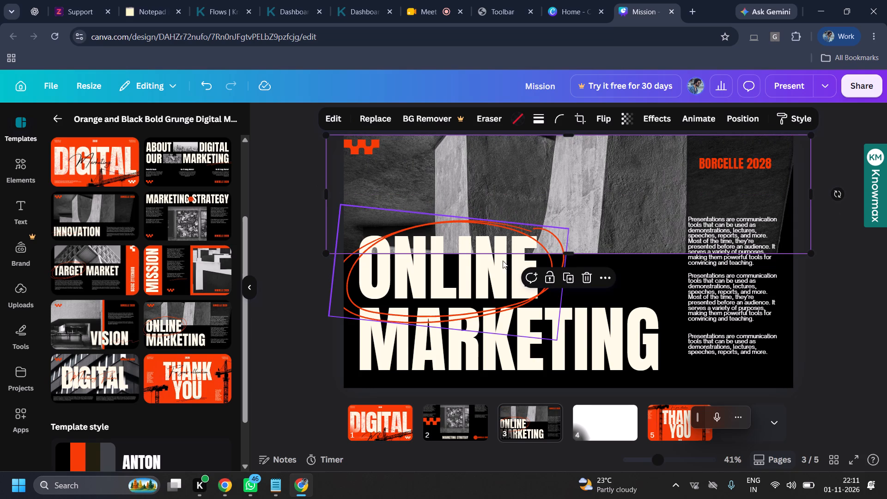
Move the orange hand-drawn ellipse around ONLINE on page 3 slightly upward.
drag(433, 264, 430, 243)
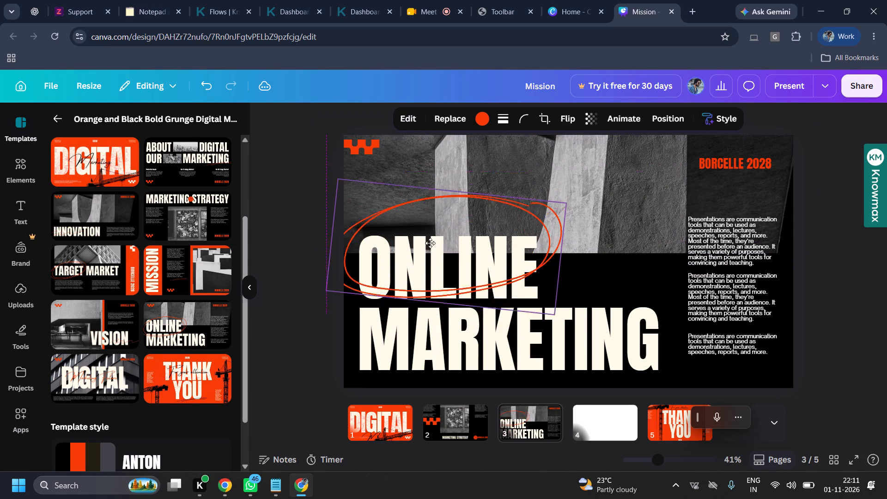
drag(430, 243, 428, 255)
drag(422, 273, 423, 257)
click(432, 268)
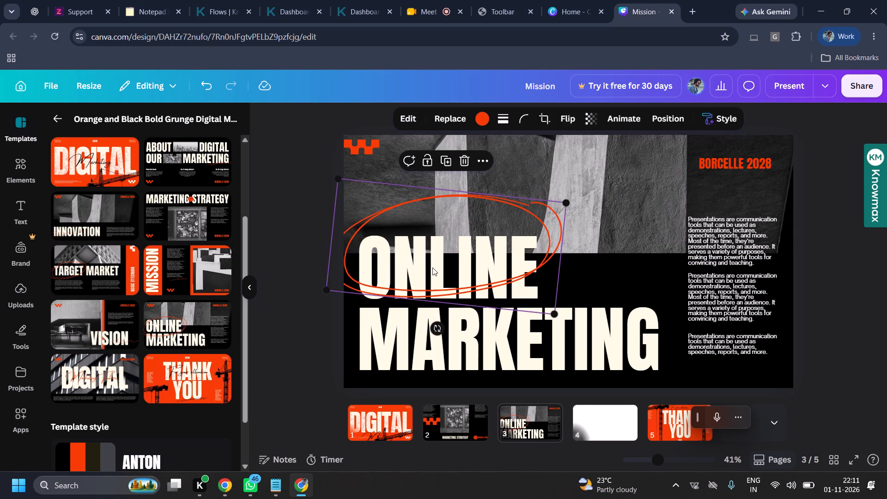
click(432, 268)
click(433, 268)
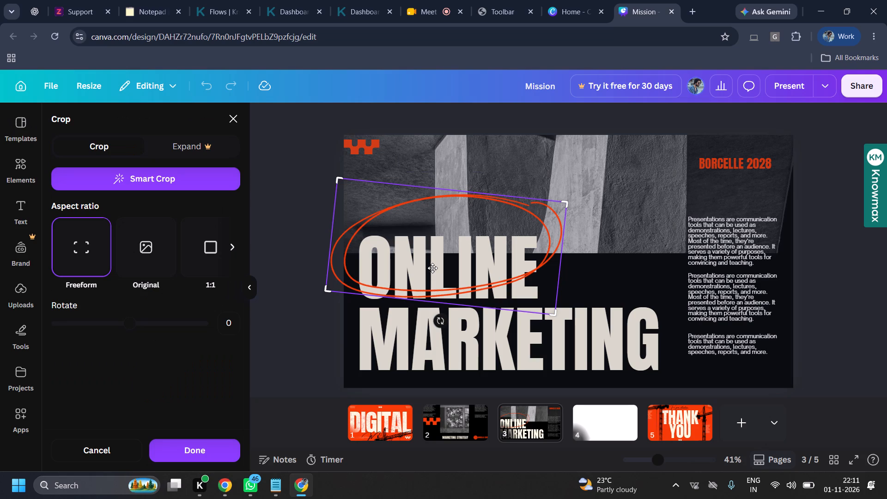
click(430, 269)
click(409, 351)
Move the ONLINE MARKETING heading on page 3 up over the concrete photo, near the page's top-left corner.
click(409, 351)
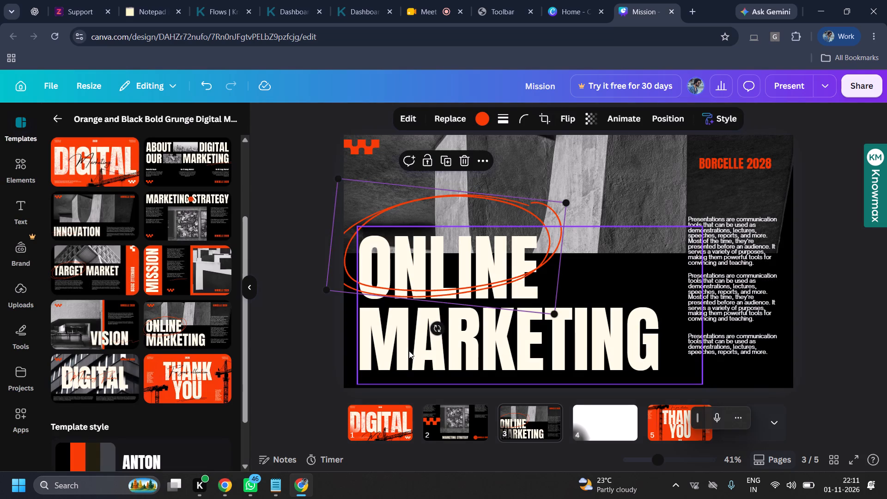
drag(409, 351, 415, 267)
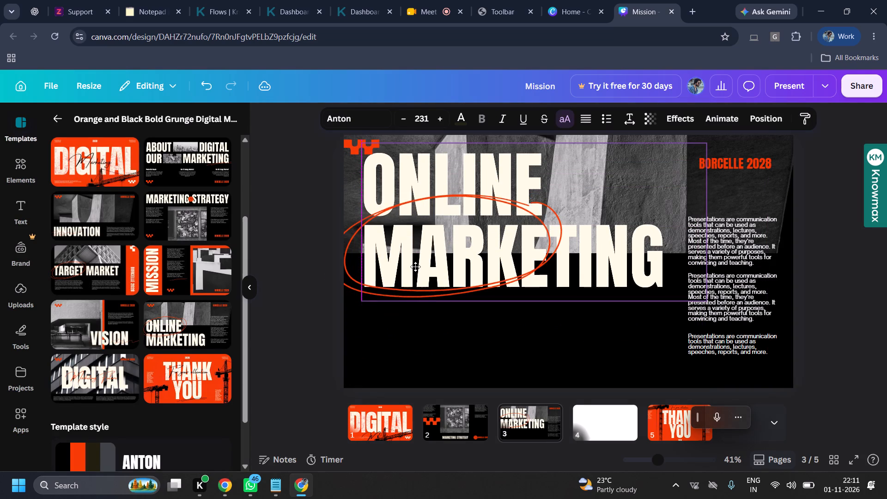
drag(415, 267, 401, 247)
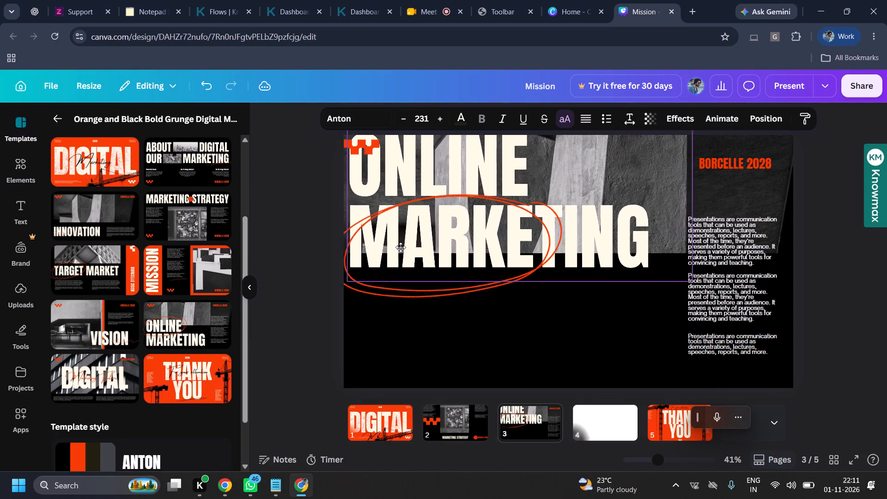
drag(401, 247, 402, 253)
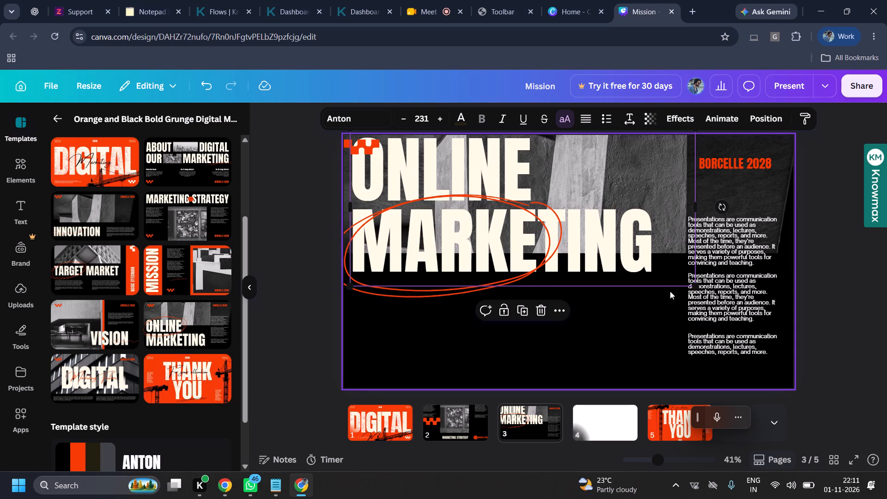
Scale the ONLINE MARKETING heading down to a font size of about 202 so it fits over the photo.
drag(695, 288, 668, 267)
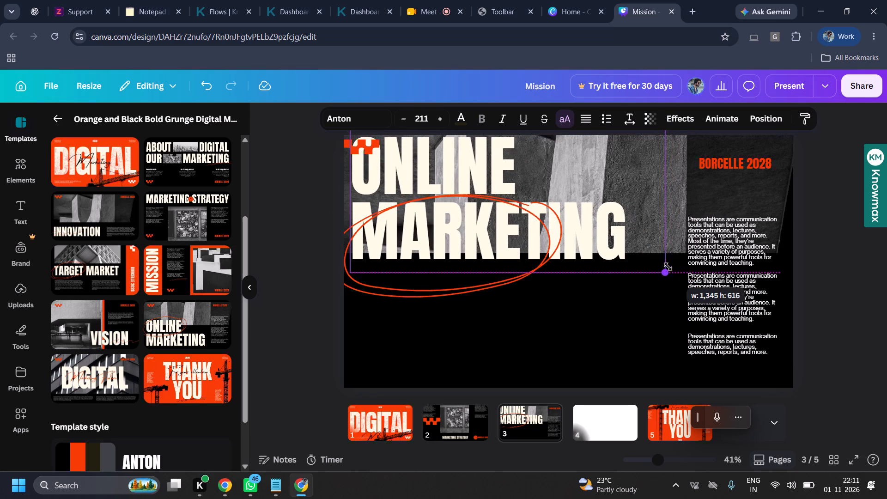
drag(668, 267, 662, 248)
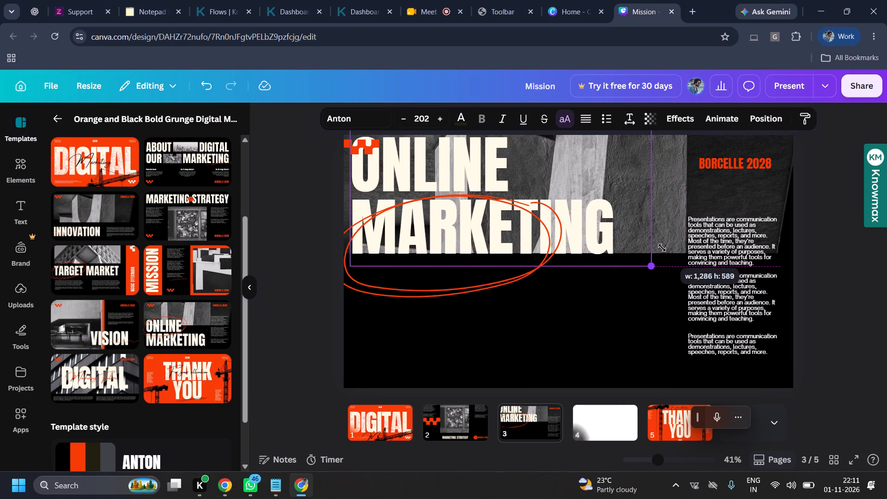
drag(662, 248, 658, 249)
Move the orange checkered graphic on page 3 to the page's bottom-left corner, flush with both edges.
click(372, 145)
drag(372, 145, 380, 369)
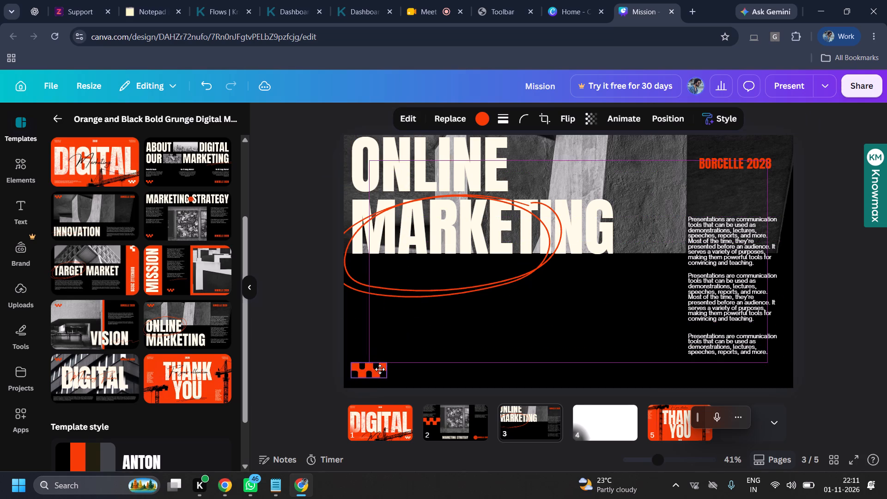
drag(380, 369, 372, 378)
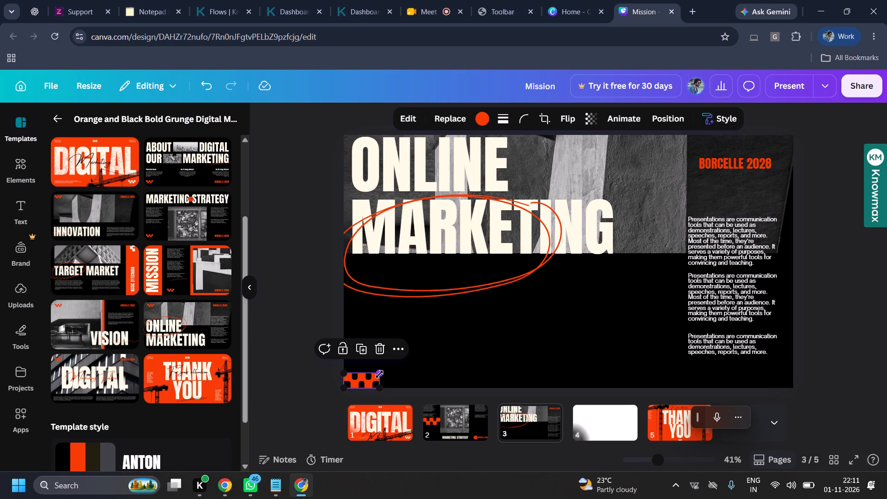
Enlarge the orange checkered graphic to roughly one and a half times its size, keeping it in the bottom-left corner.
drag(379, 374, 694, 355)
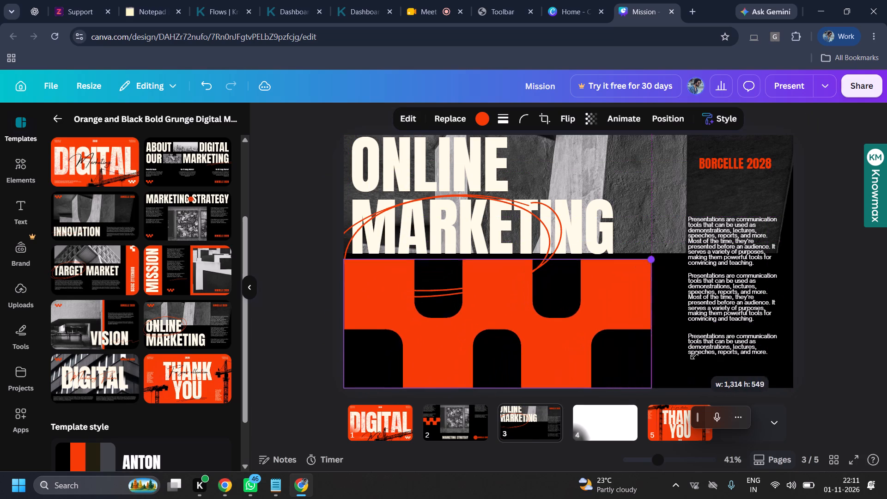
drag(694, 355, 462, 368)
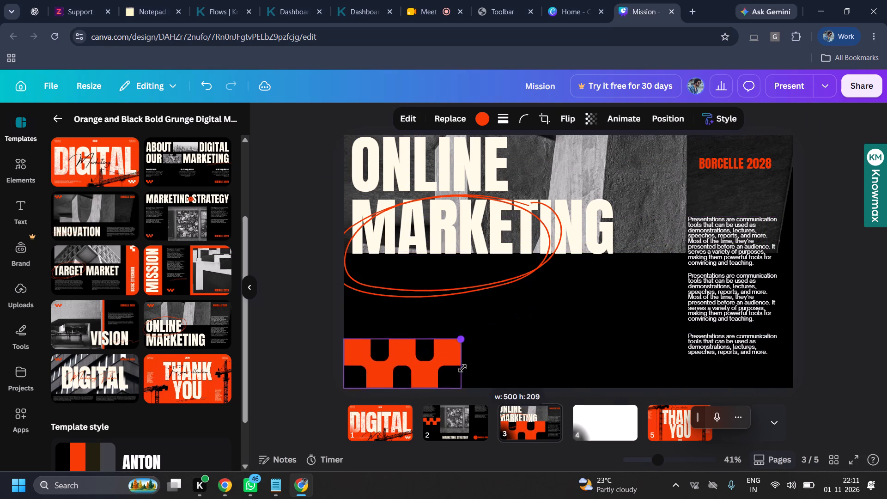
drag(462, 368, 404, 373)
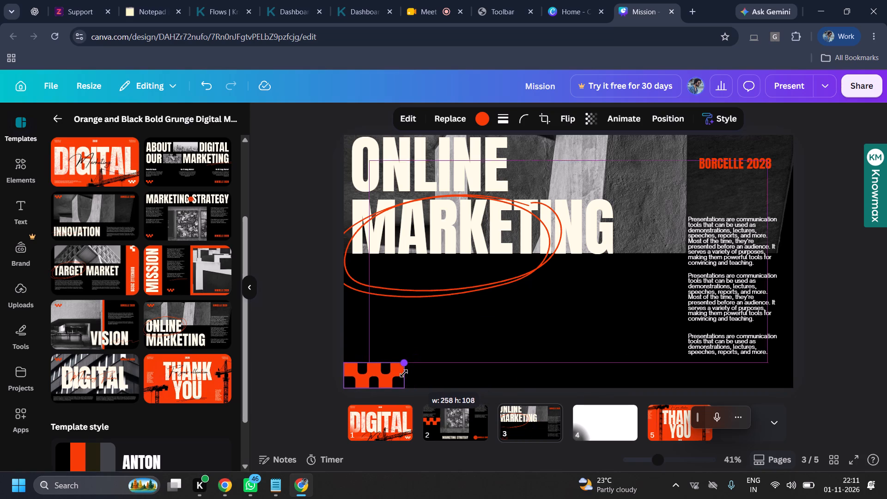
drag(404, 373, 401, 373)
Move the orange hand-drawn ellipse on page 3 up so it circles the word ONLINE.
drag(419, 251, 407, 176)
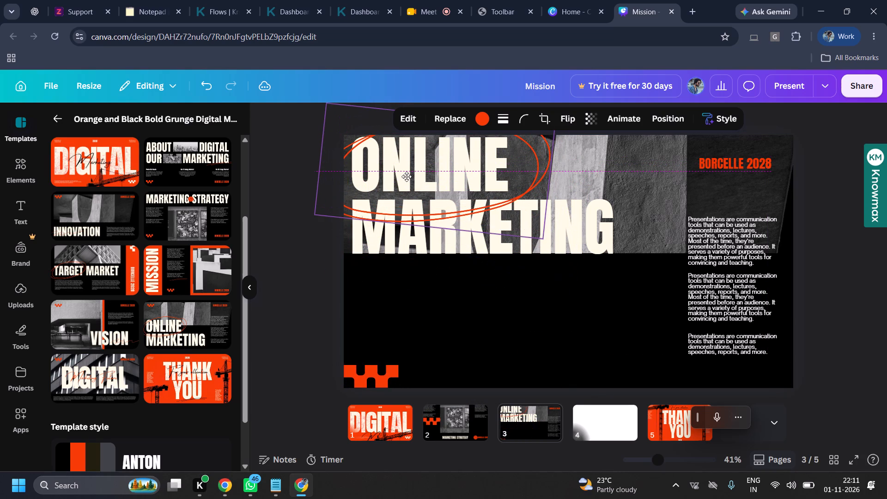
drag(407, 176, 407, 176)
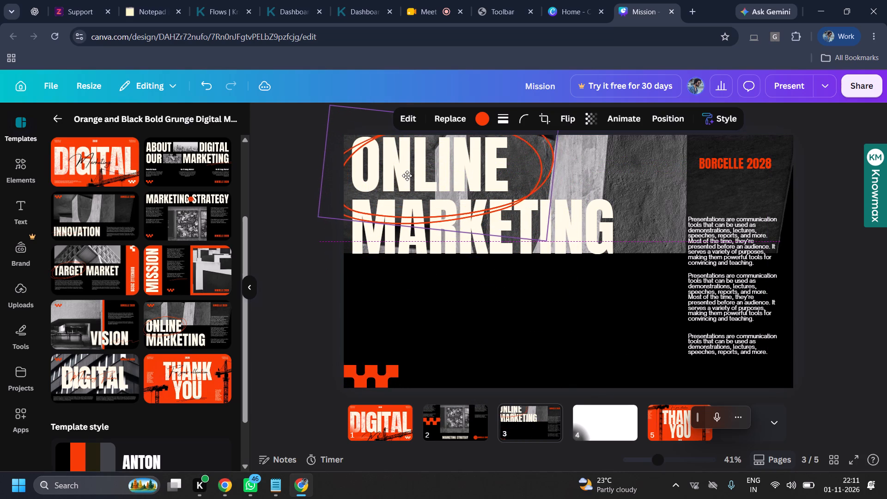
drag(407, 176, 414, 235)
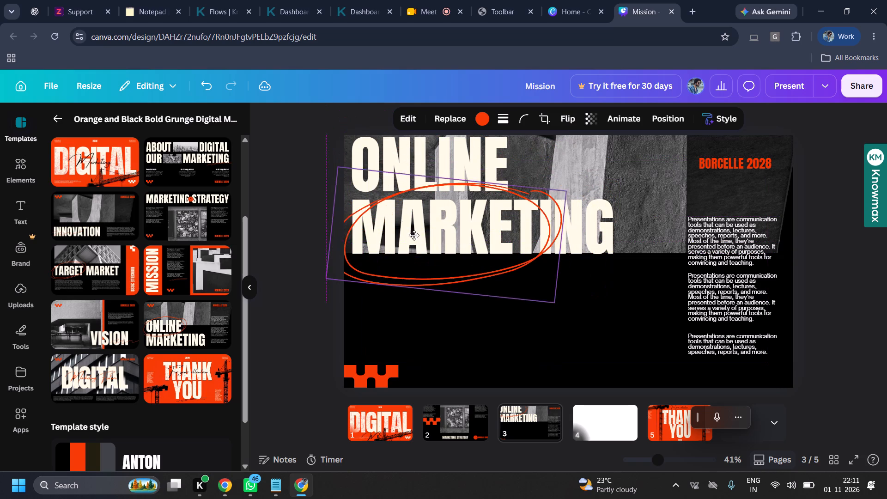
drag(414, 235, 415, 175)
drag(412, 175, 411, 167)
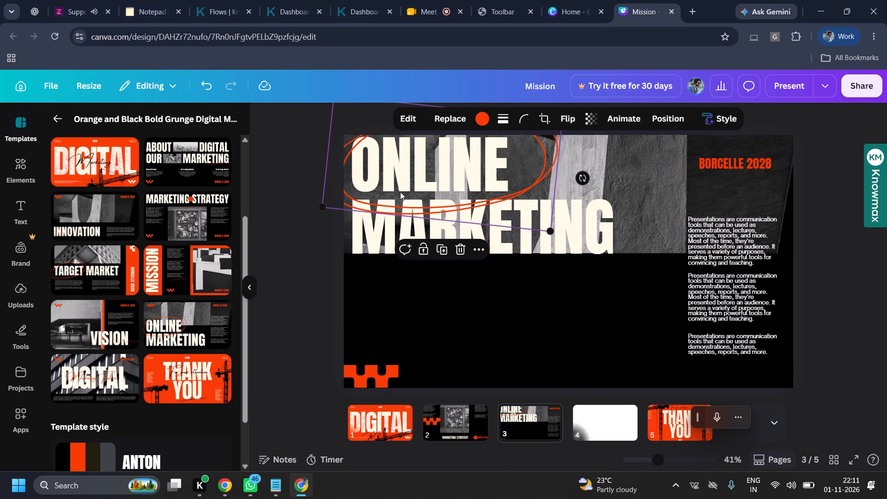
click(91, 0)
click(153, 0)
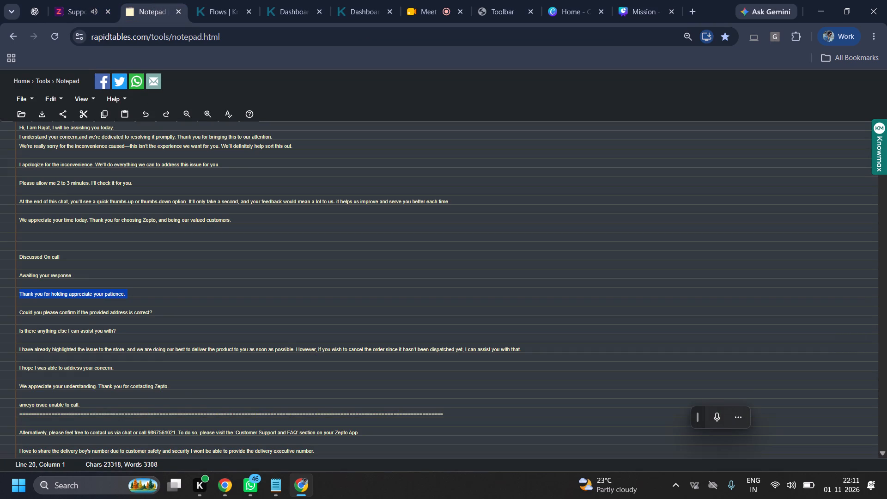
ctrl+triple_click(98, 127)
key(ctrl+c)
ctrl+click(86, 0)
ctrl+click(131, 140)
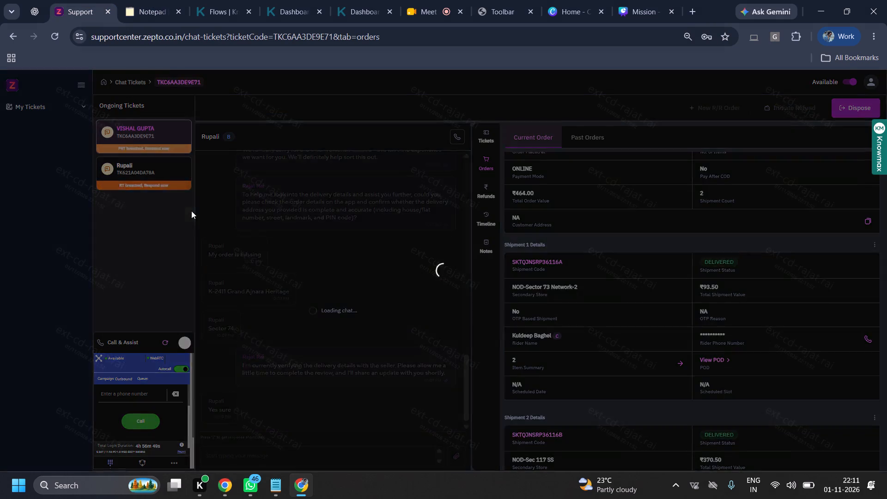
ctrl+click(302, 456)
key(ctrl+v)
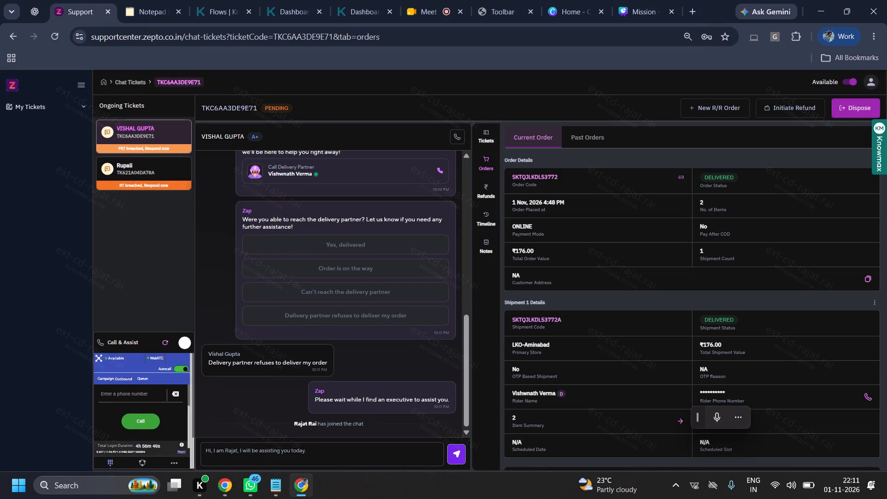
key(Return)
click(133, 1)
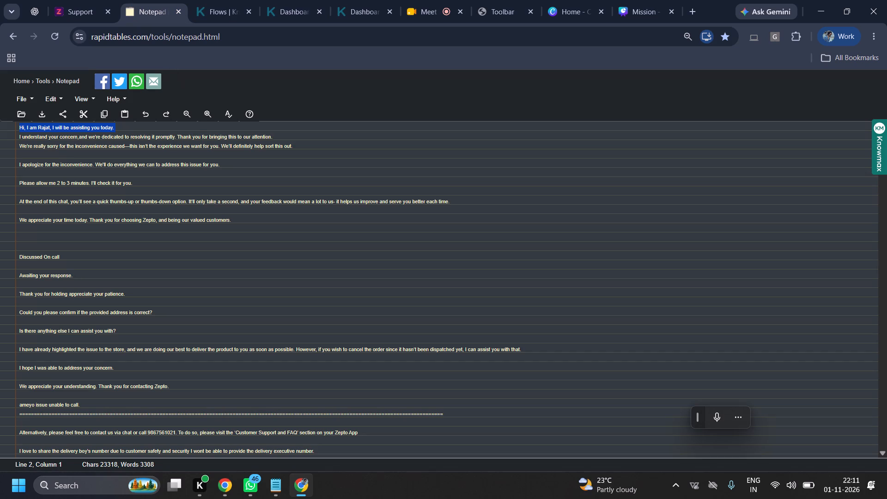
ctrl+triple_click(209, 145)
key(ctrl+c)
click(77, 0)
ctrl+click(286, 456)
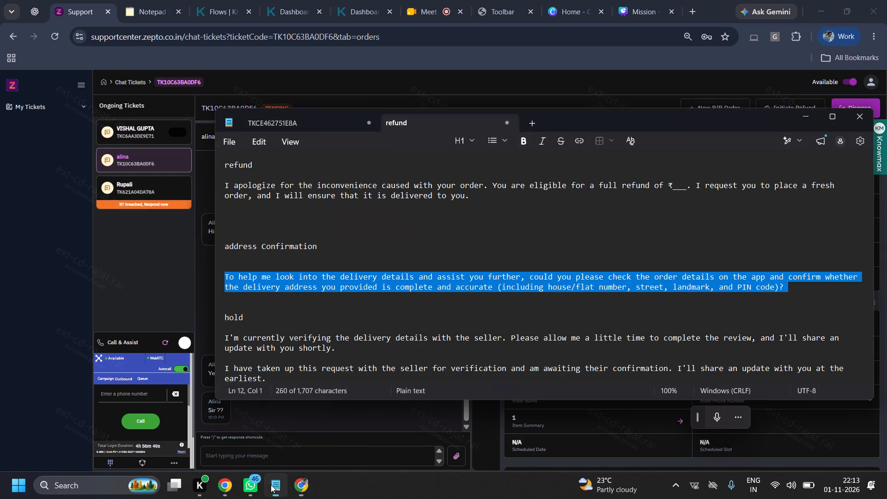
triple_click(313, 341)
key(ctrl+c)
ctrl+click(143, 323)
ctrl+click(267, 460)
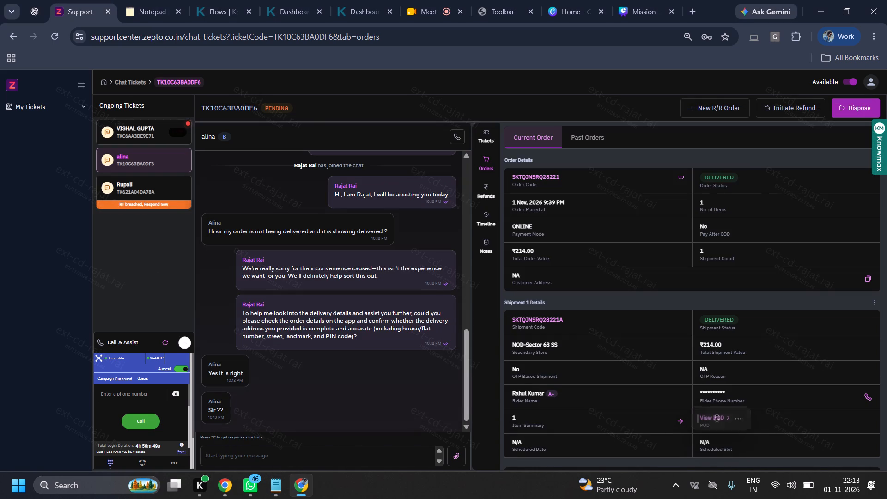
key(ctrl+v)
key(Return)
click(142, 192)
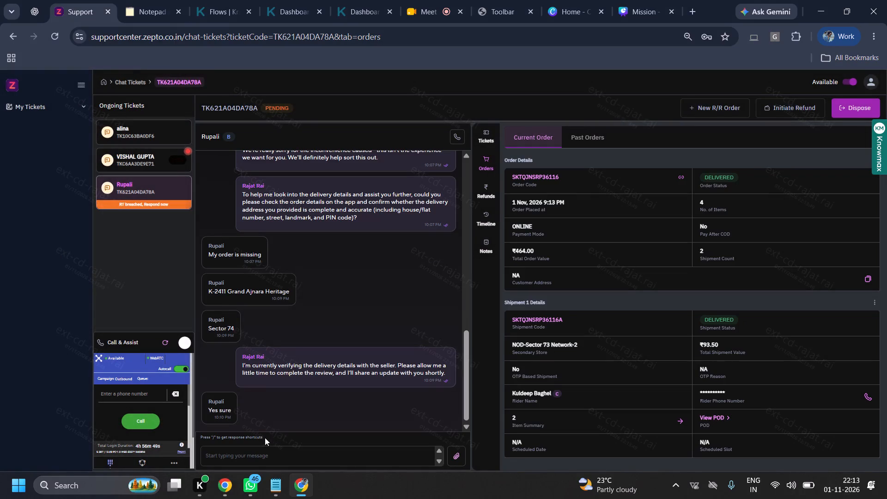
click(137, 0)
scroll(329, 380, down, 4)
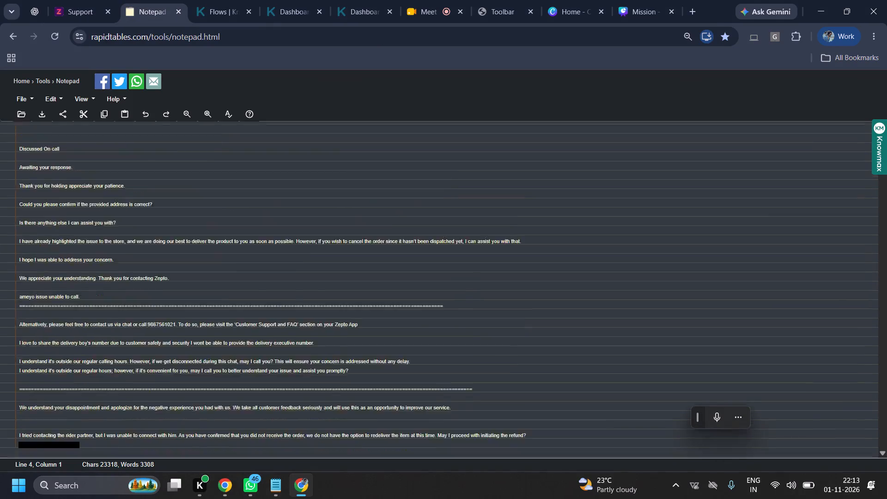
scroll(337, 374, down, 7)
drag(886, 192, 886, 474)
scroll(40, 348, up, 3)
drag(23, 271, 67, 273)
click(23, 273)
drag(20, 275, 40, 277)
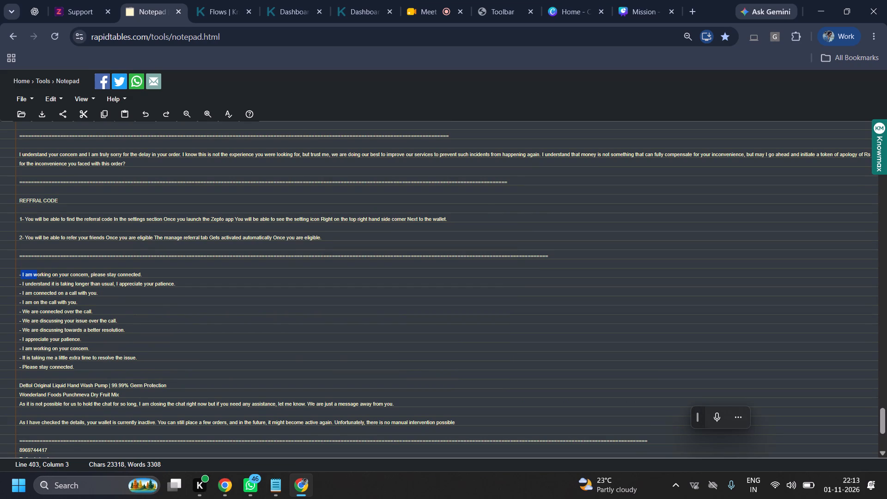
drag(40, 277, 158, 273)
key(ctrl+c)
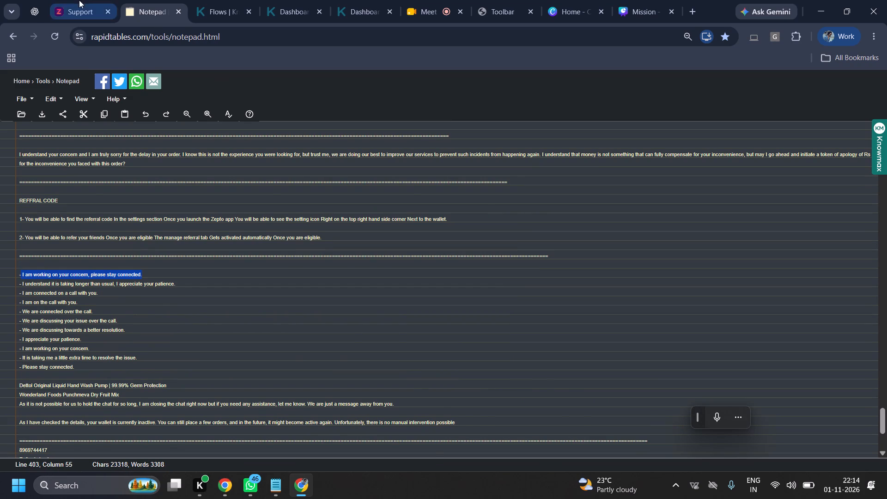
click(79, 0)
ctrl+click(361, 450)
key(ctrl+v)
key(Return)
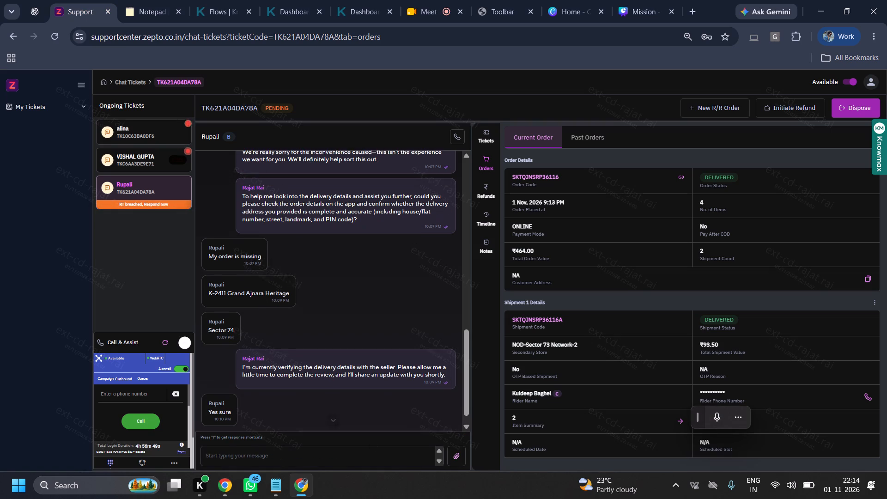
click(152, 200)
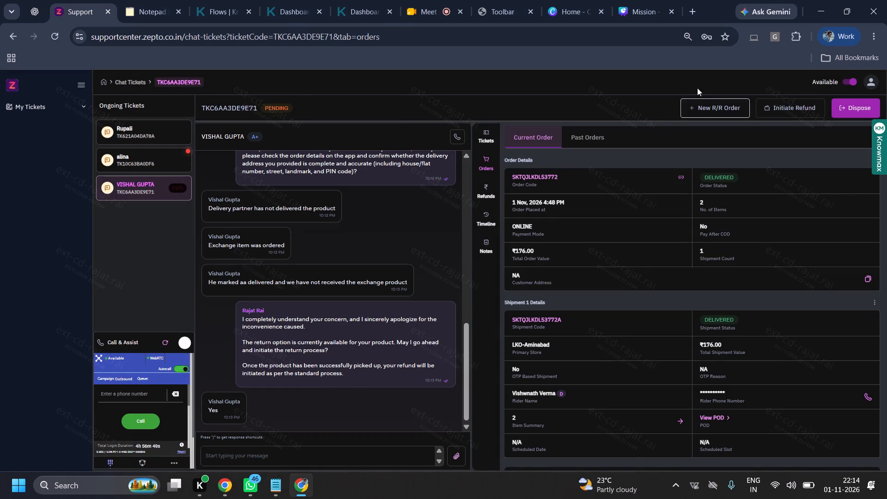
click(725, 104)
click(591, 158)
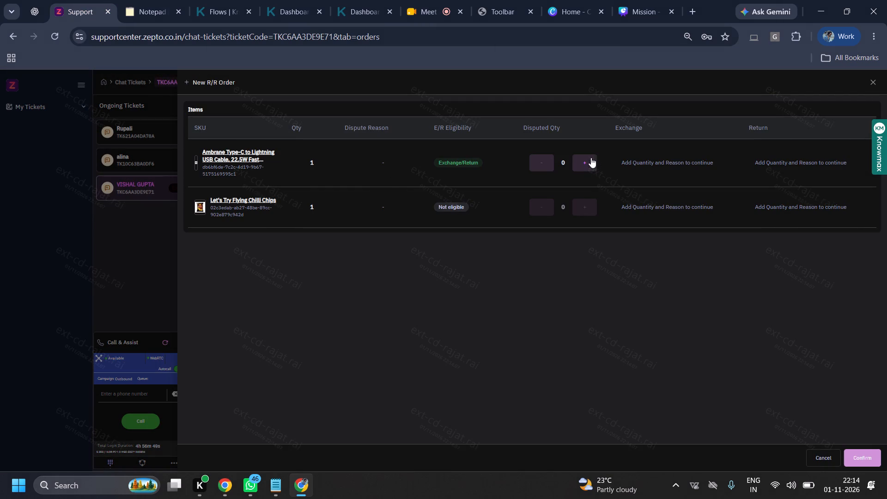
click(393, 165)
click(765, 176)
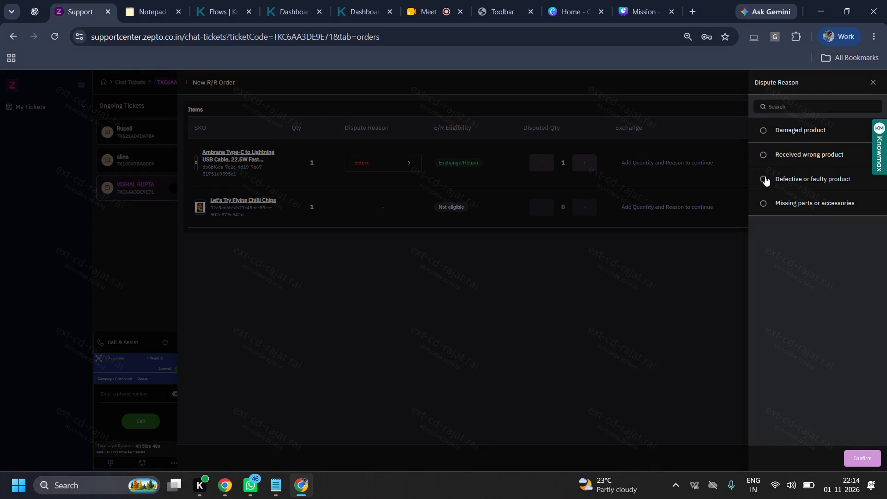
click(868, 454)
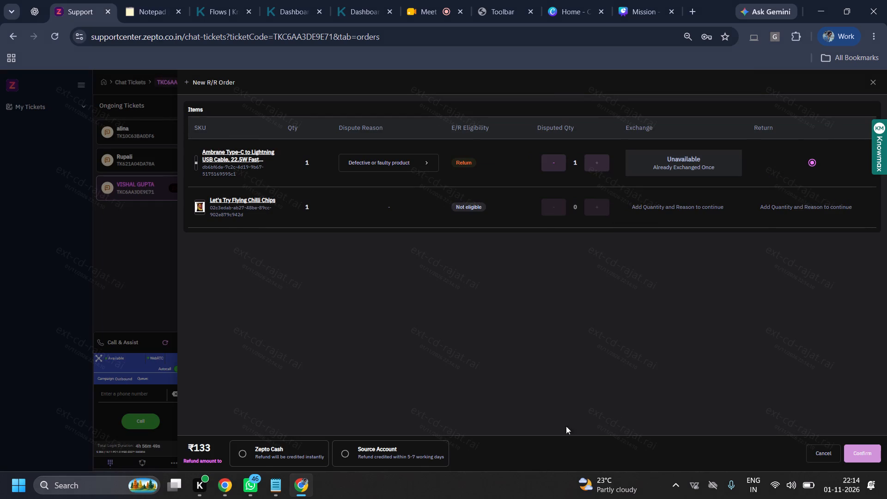
click(376, 461)
click(857, 450)
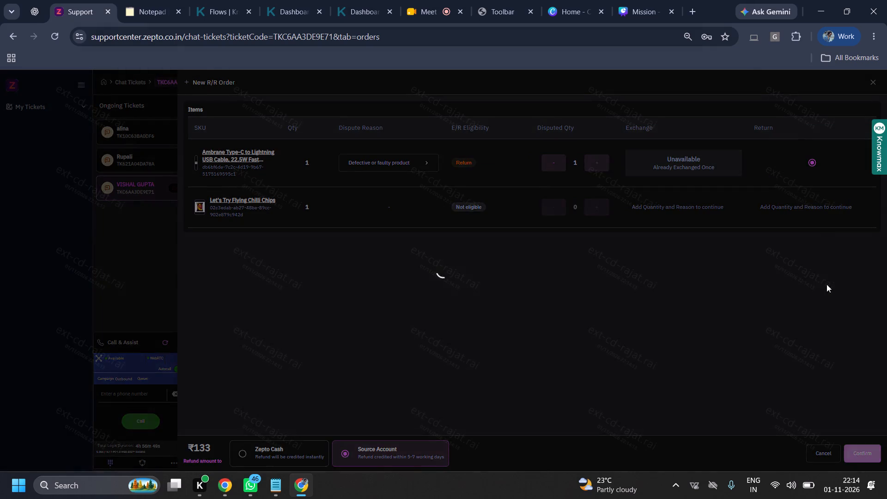
click(488, 138)
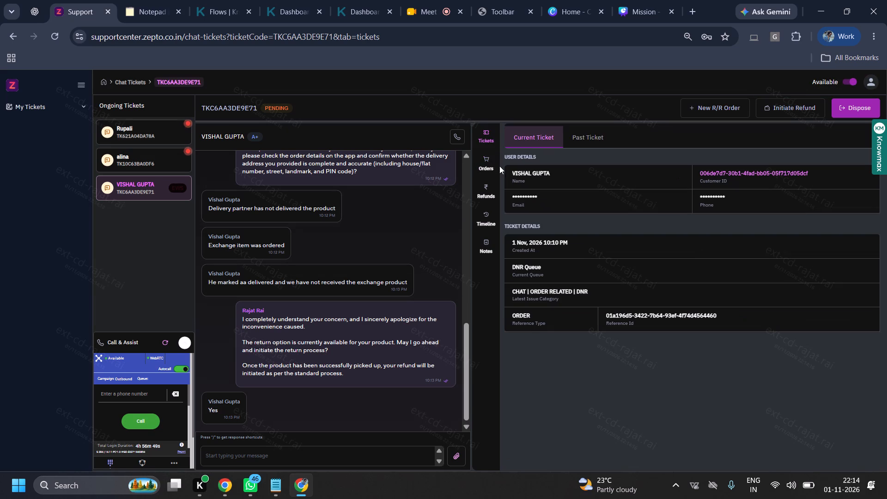
click(484, 163)
click(473, 126)
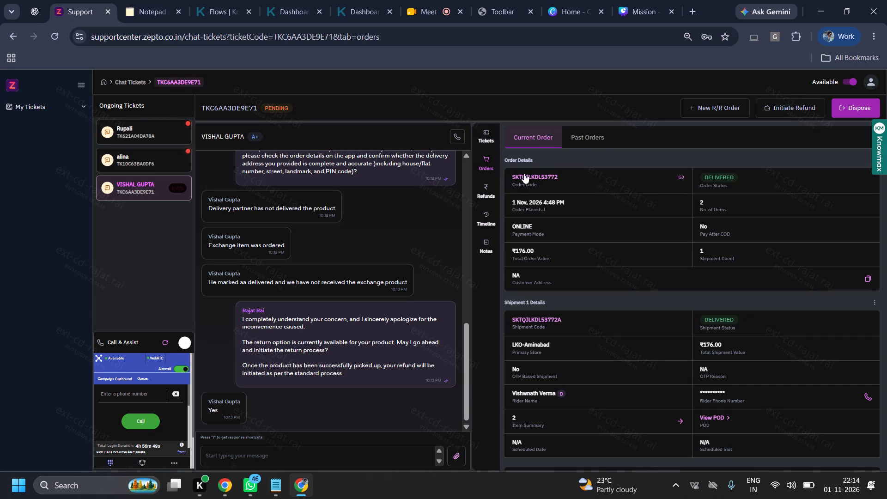
click(524, 173)
click(213, 110)
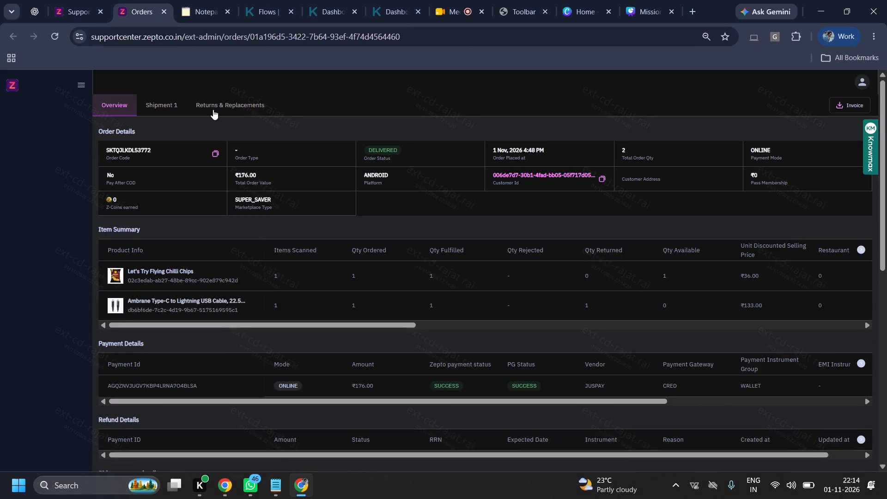
click(862, 151)
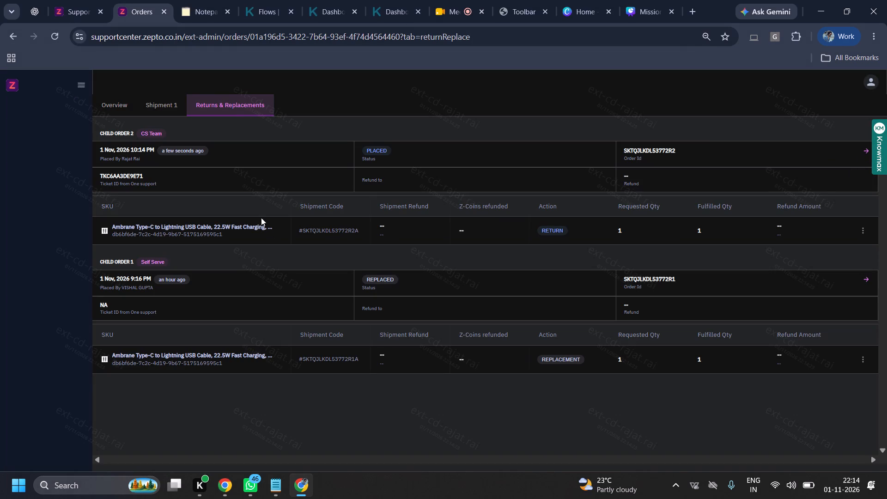
click(864, 149)
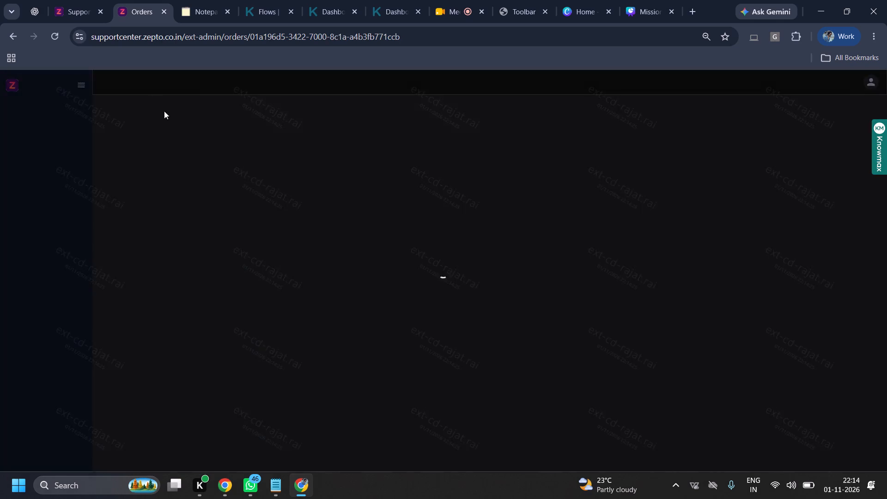
click(165, 116)
scroll(197, 276, down, 4)
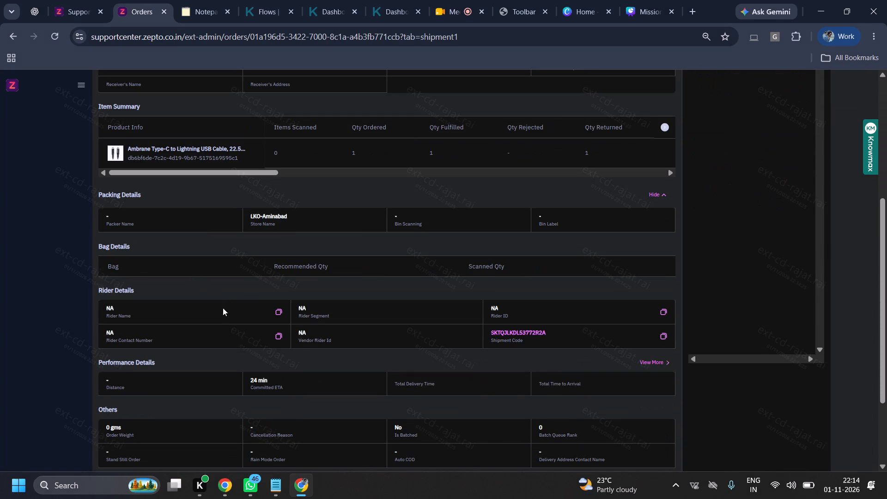
click(164, 12)
click(273, 453)
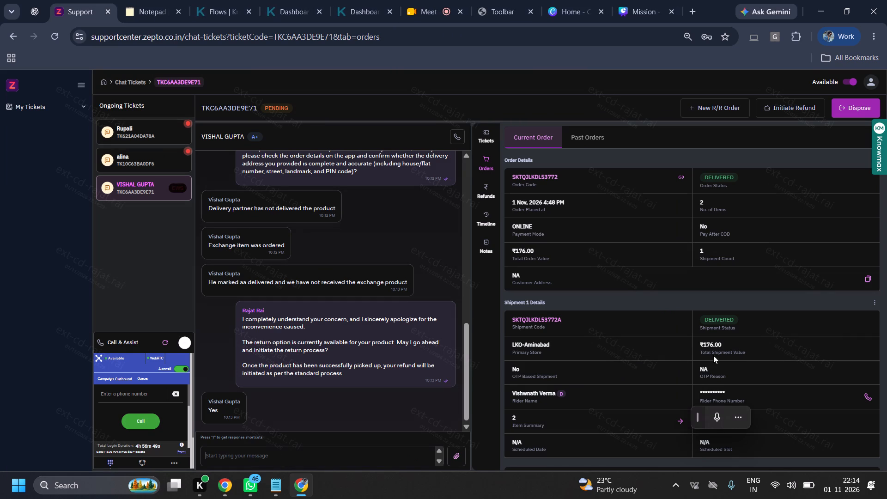
click(711, 414)
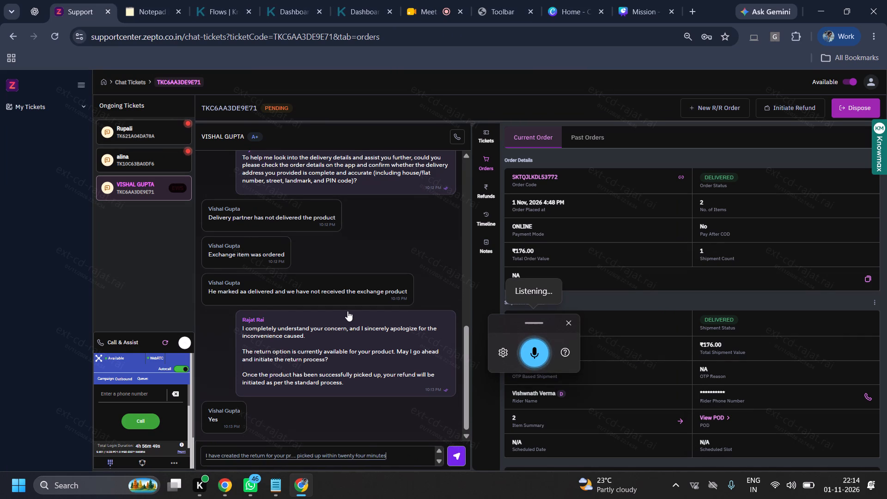
key(space)
key(Return)
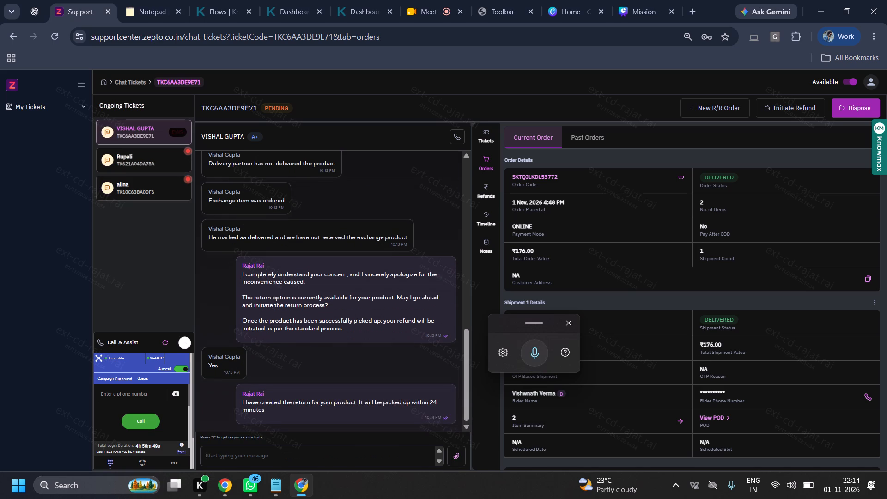
click(564, 325)
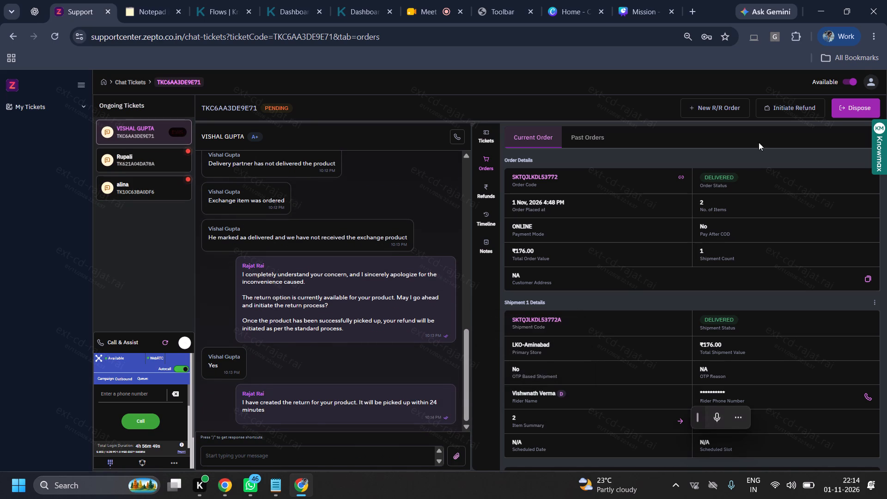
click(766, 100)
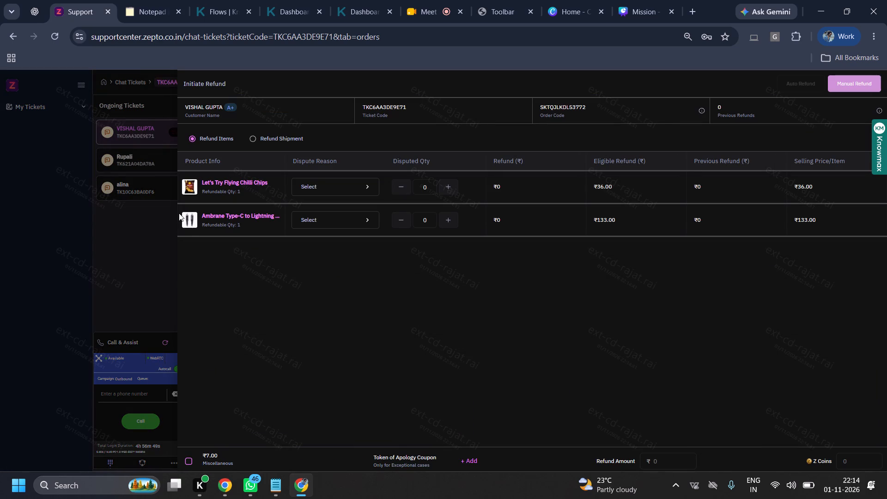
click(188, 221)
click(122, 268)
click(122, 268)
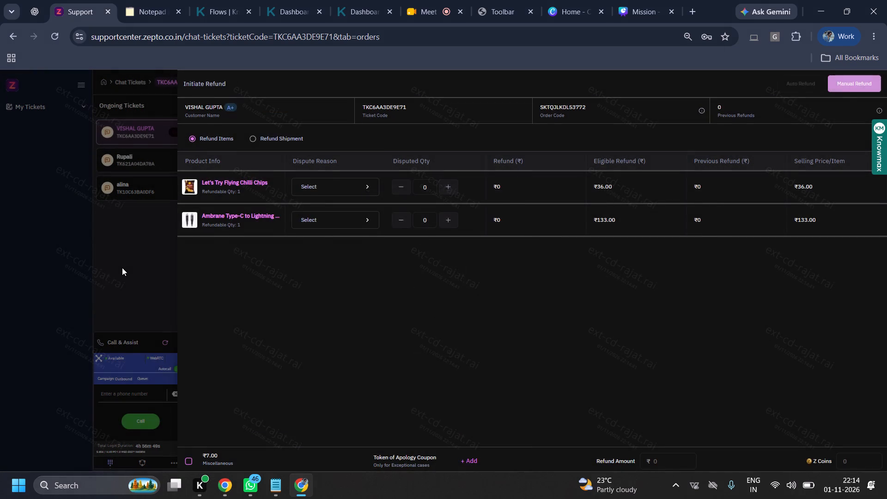
Read the latest customer messages in tickets TK621A04DA78A, TK10C63BA0DF6 and TKC6AA3DE9E71.
click(138, 158)
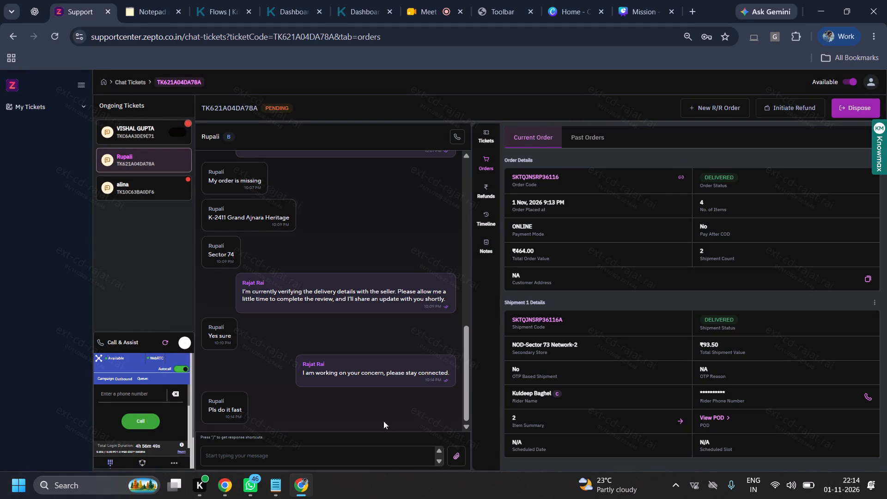
drag(280, 336, 375, 407)
click(375, 407)
drag(362, 400, 281, 296)
click(160, 196)
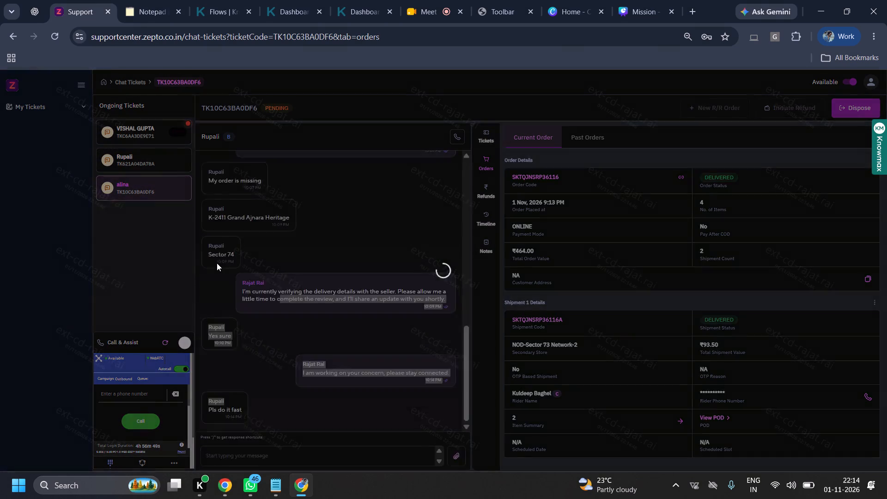
drag(256, 307, 299, 378)
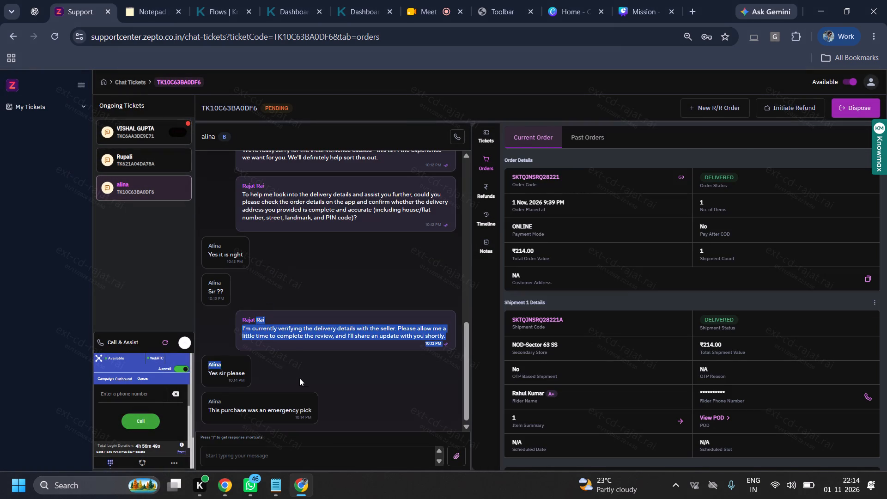
drag(299, 378, 301, 382)
click(301, 382)
drag(315, 410, 242, 250)
click(241, 249)
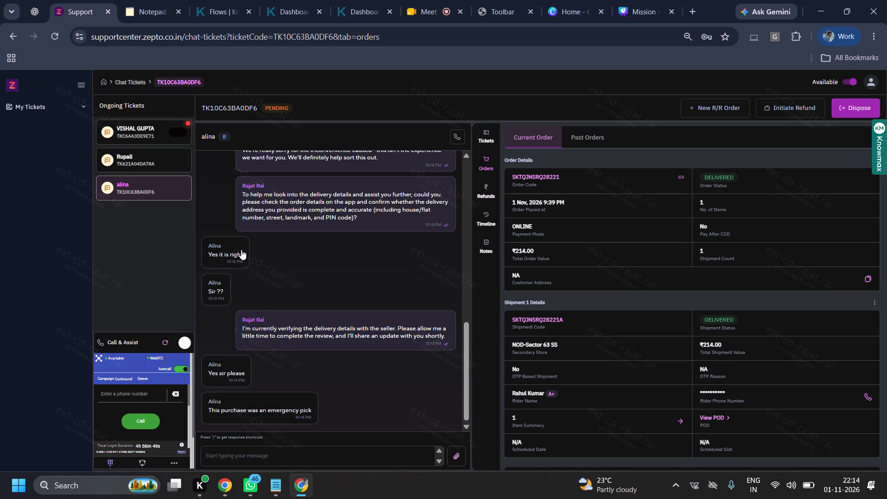
drag(301, 301, 323, 368)
click(323, 368)
drag(324, 393, 282, 291)
drag(282, 291, 316, 371)
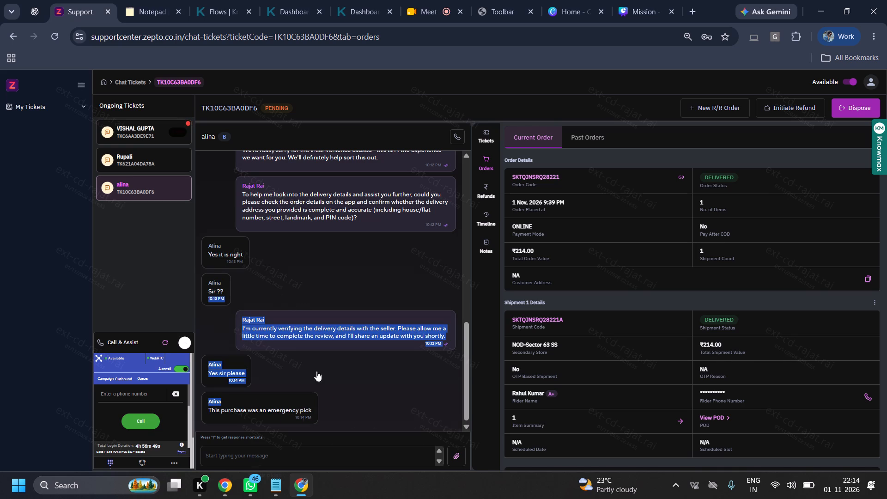
drag(316, 371, 326, 403)
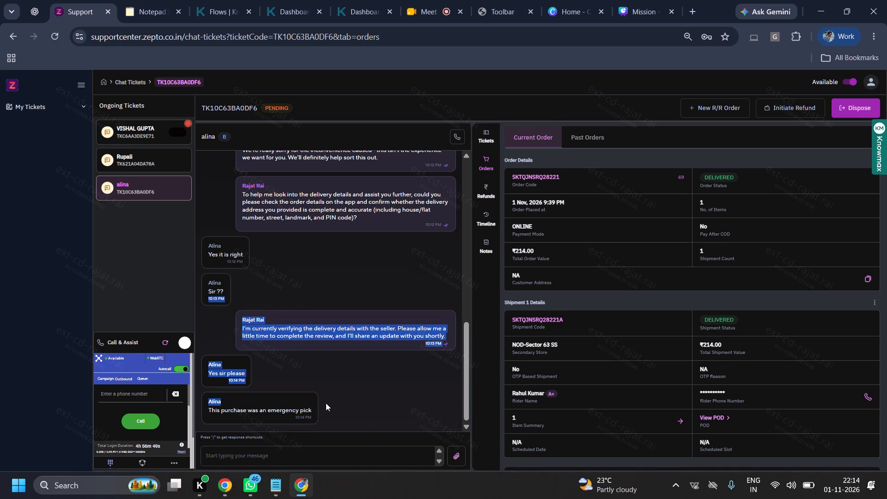
click(326, 403)
click(152, 130)
click(140, 164)
click(153, 161)
scroll(263, 281, down, 2)
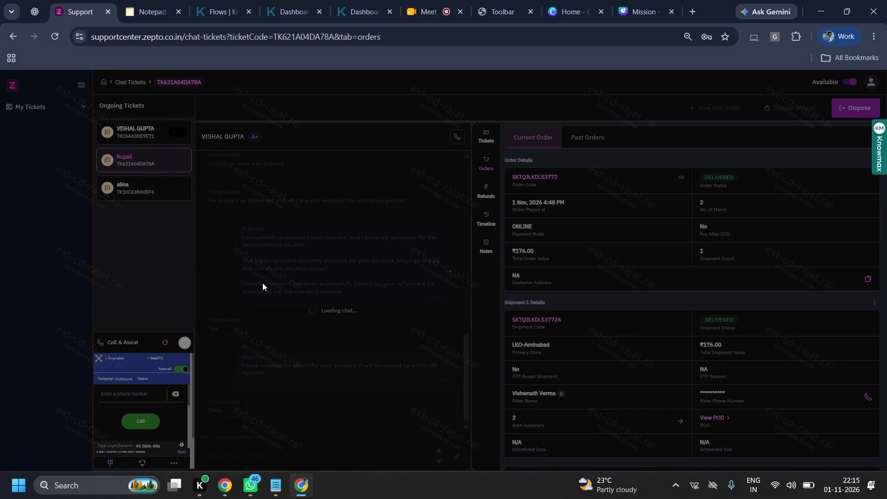
click(57, 34)
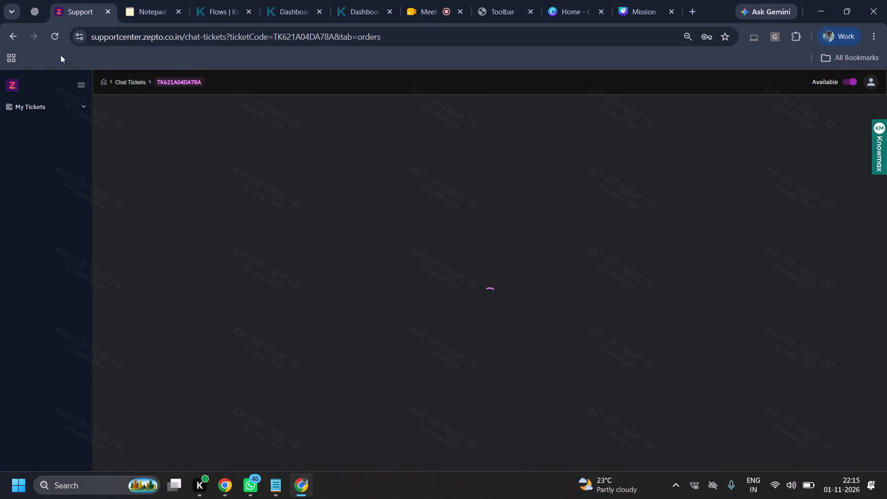
click(54, 40)
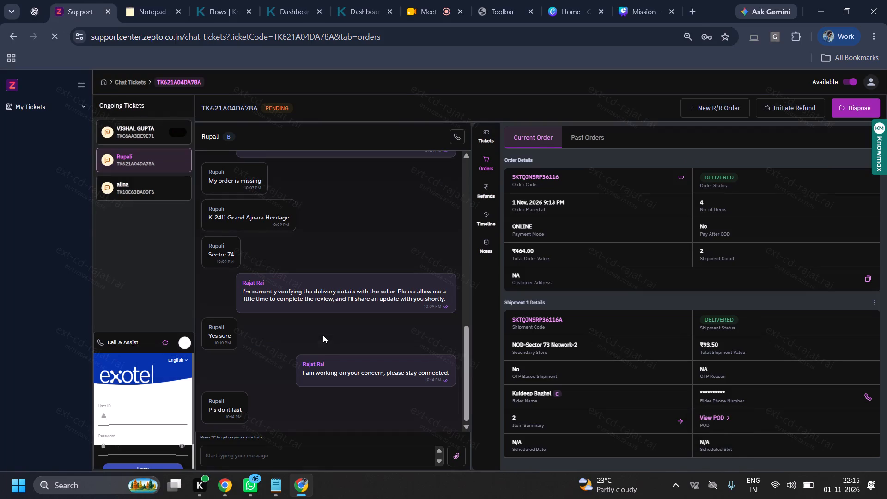
Copy "I am working on your concern, please stay connected." from ticket TK621A04DA78A and send it in ticket TK10C63BA0DF6.
click(281, 472)
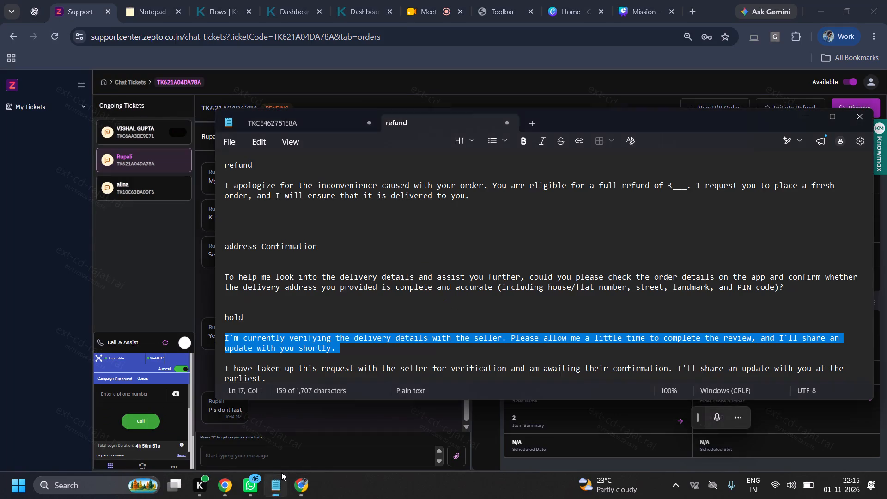
click(180, 249)
ctrl+triple_click(326, 375)
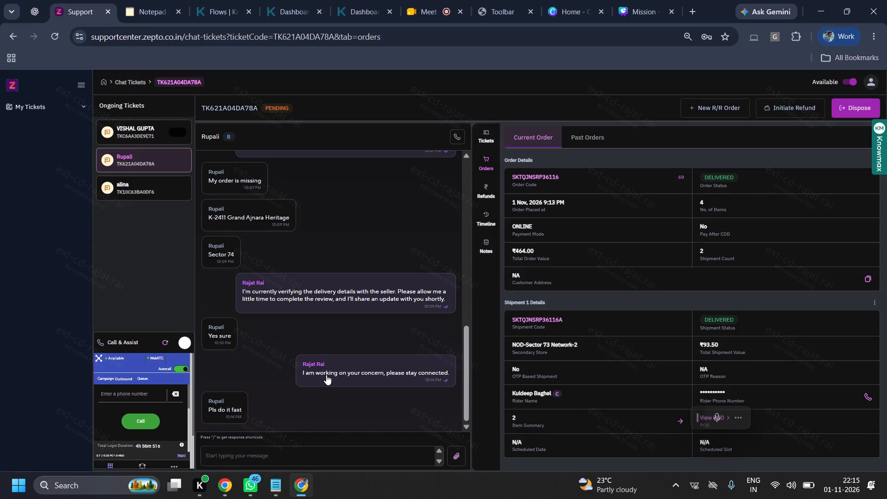
key(ctrl+c)
click(132, 116)
click(152, 188)
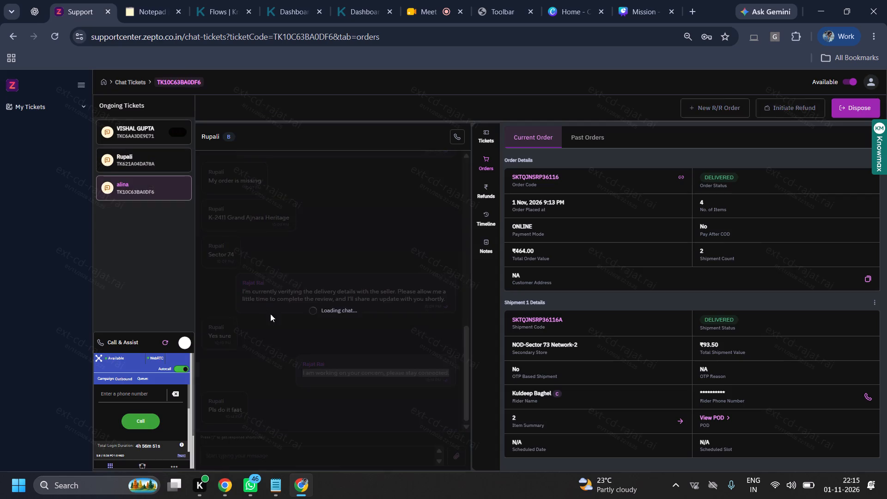
ctrl+click(296, 451)
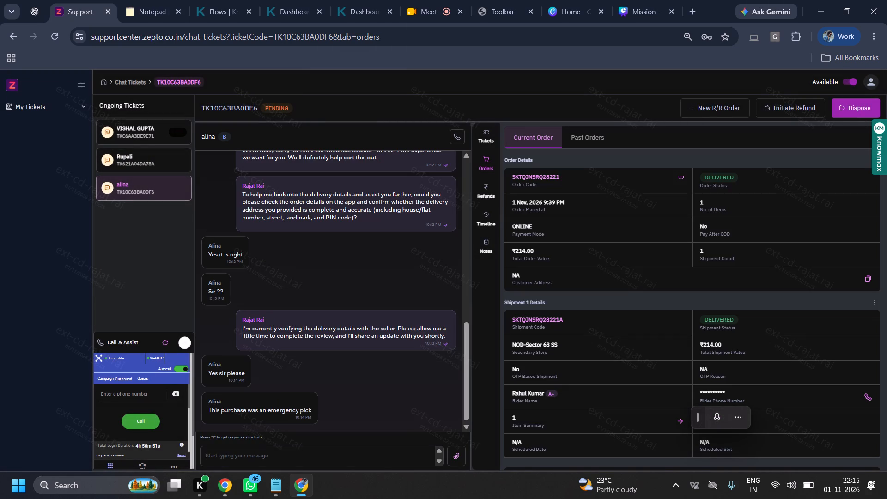
key(ctrl+v)
key(Return)
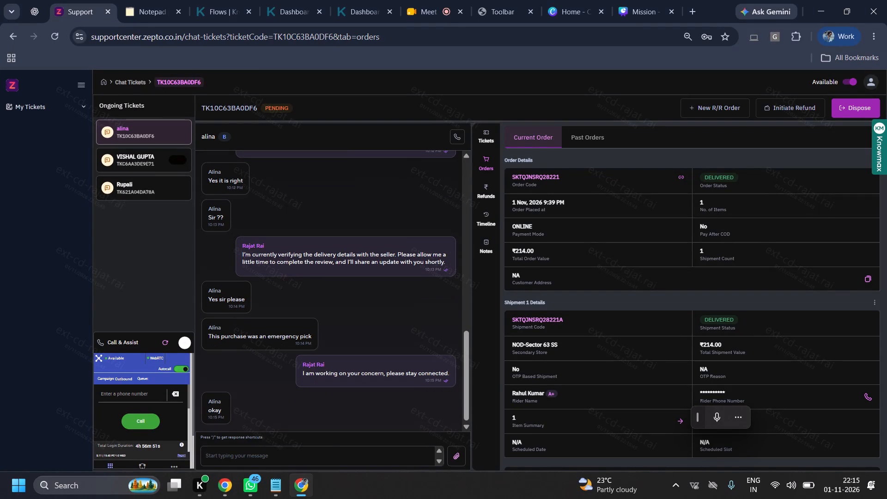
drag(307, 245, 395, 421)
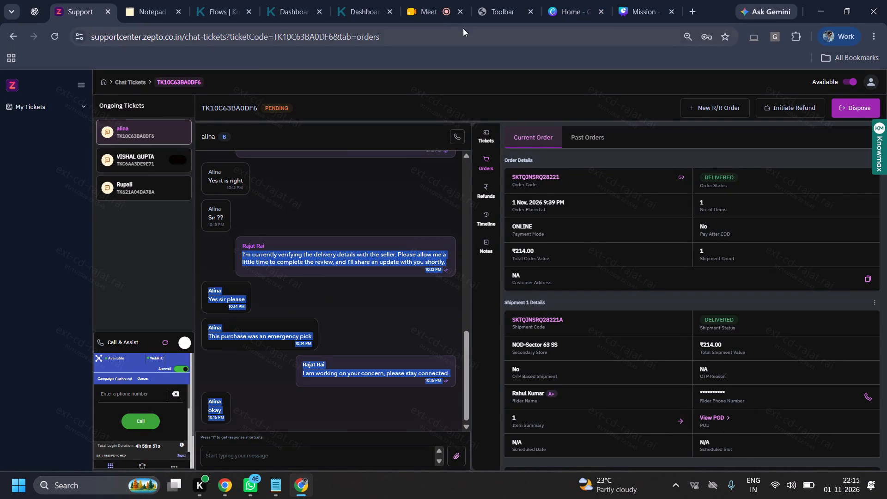
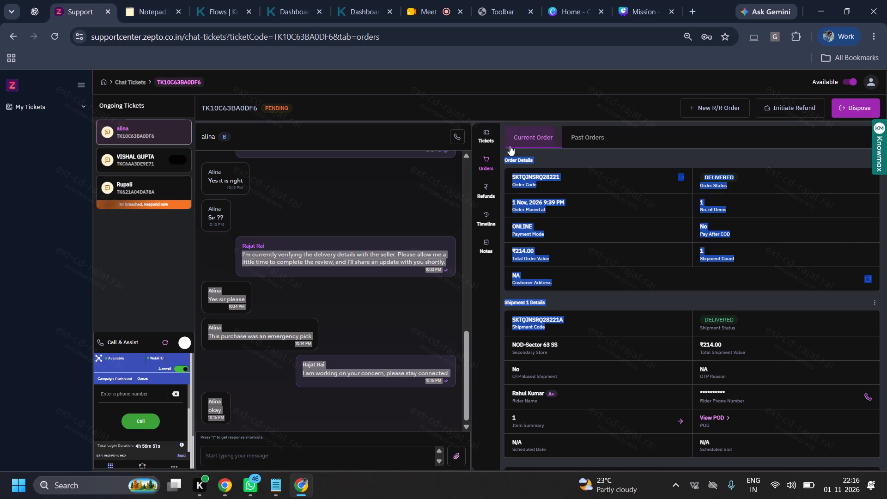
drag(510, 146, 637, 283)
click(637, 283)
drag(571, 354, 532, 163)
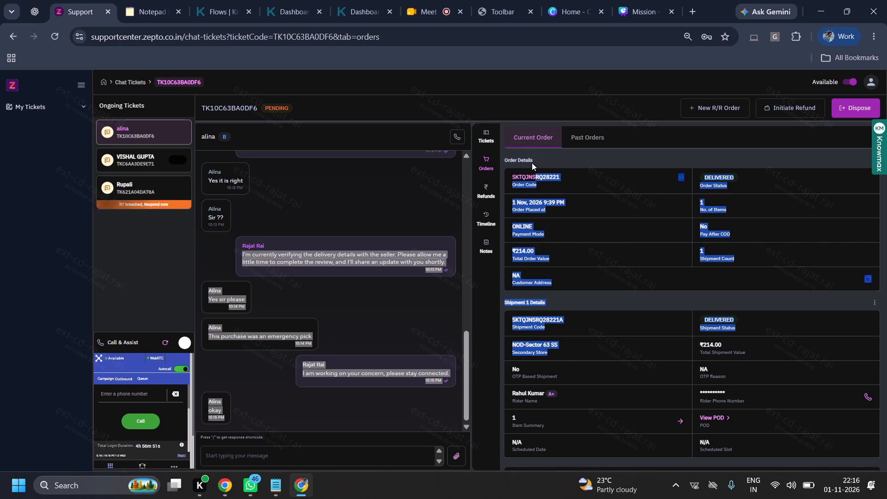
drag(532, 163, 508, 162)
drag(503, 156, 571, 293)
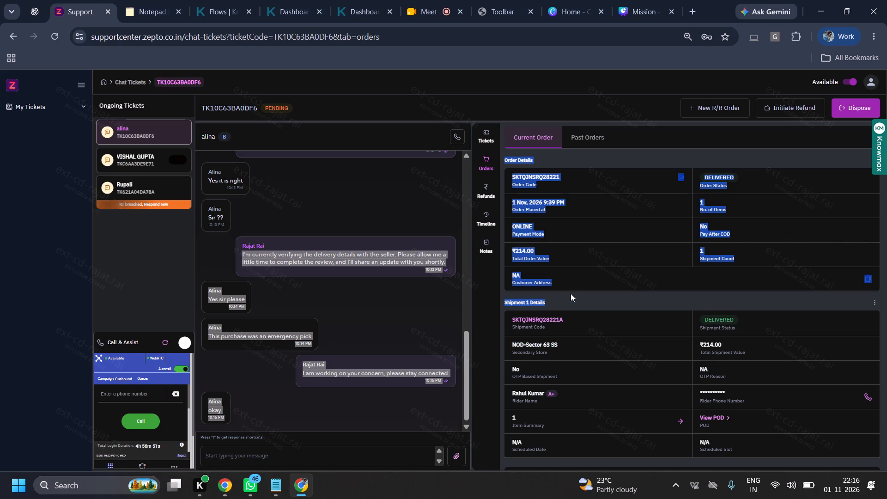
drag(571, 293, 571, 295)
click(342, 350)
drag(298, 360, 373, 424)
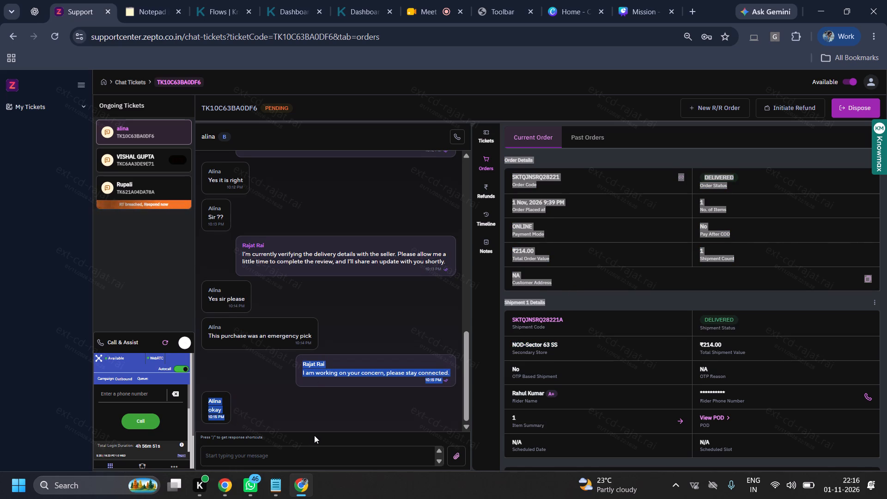
Copy the apology paragraph offering "a full refund of ₹___" from the Notepad refund note into the reply draft of ticket TK10C63BA0DF6.
click(275, 498)
triple_click(391, 202)
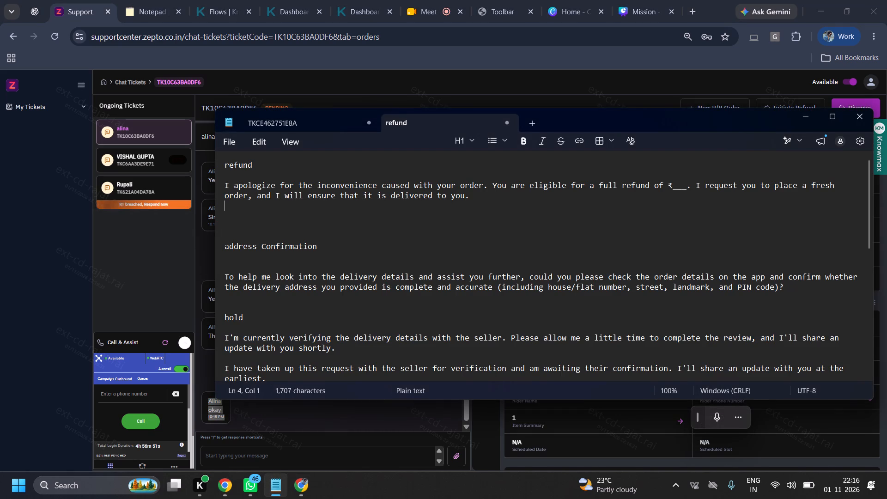
double_click(392, 191)
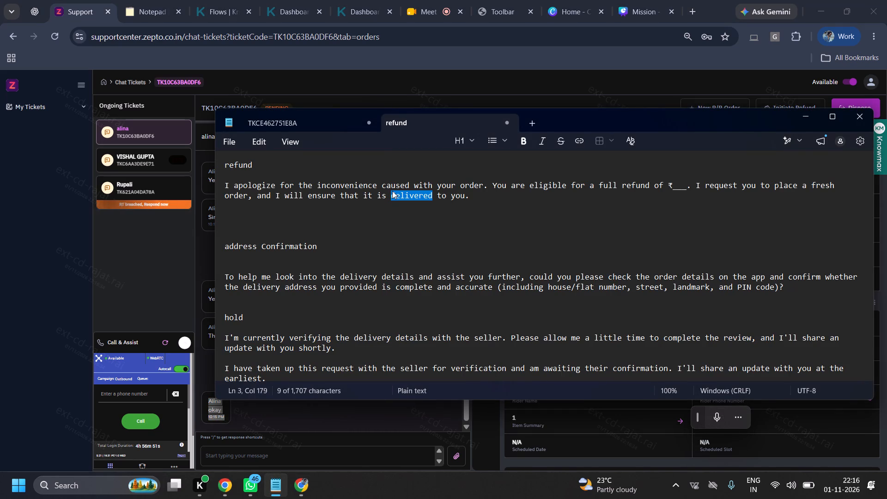
triple_click(393, 191)
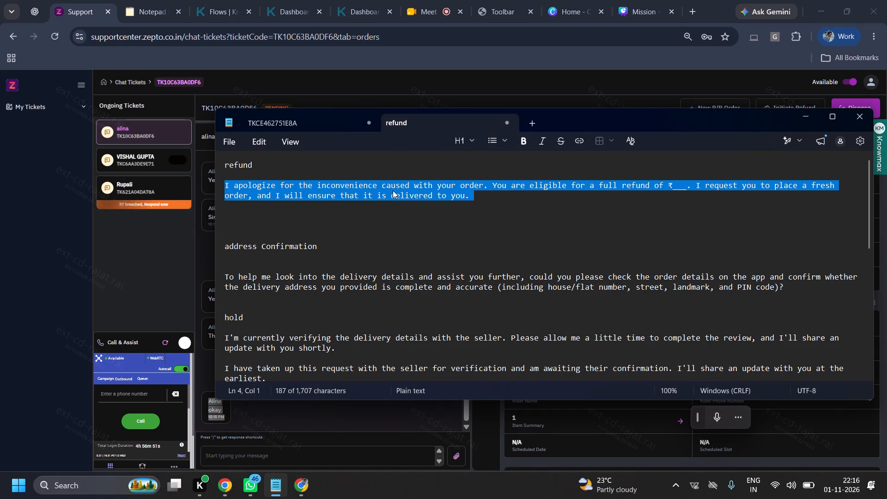
key(ctrl+c)
click(128, 291)
click(323, 459)
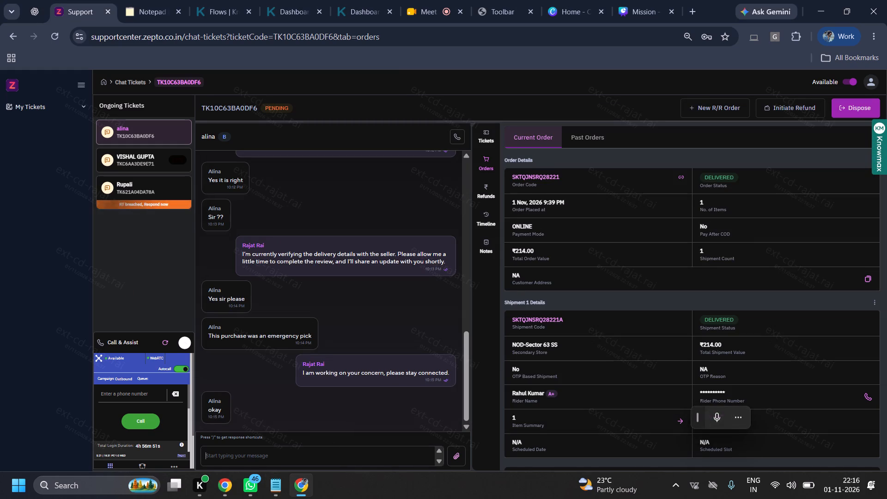
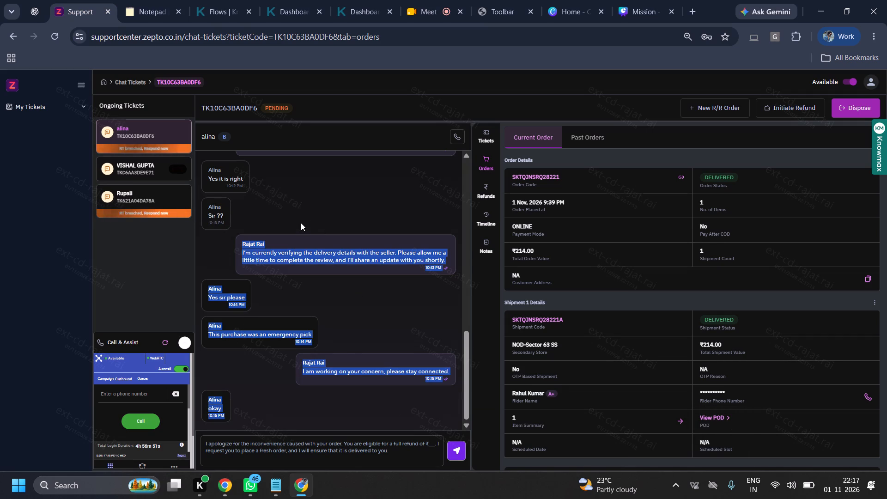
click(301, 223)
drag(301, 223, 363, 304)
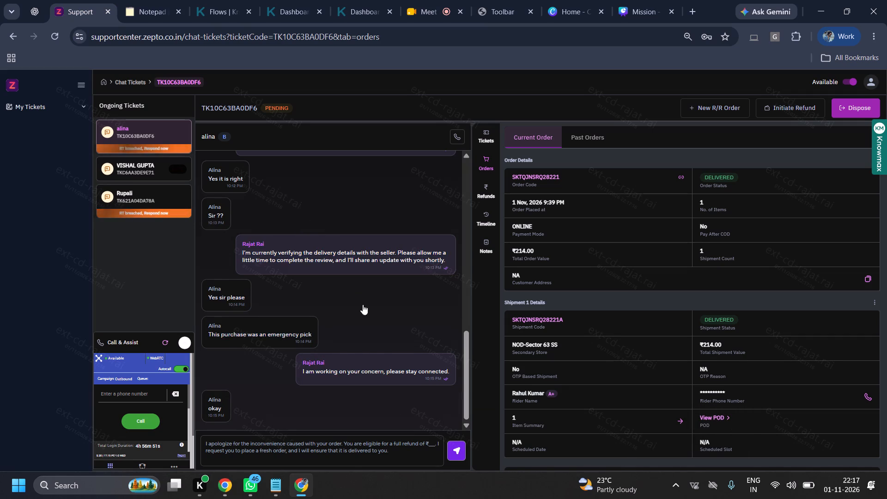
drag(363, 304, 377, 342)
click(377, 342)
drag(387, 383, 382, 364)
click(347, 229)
click(139, 189)
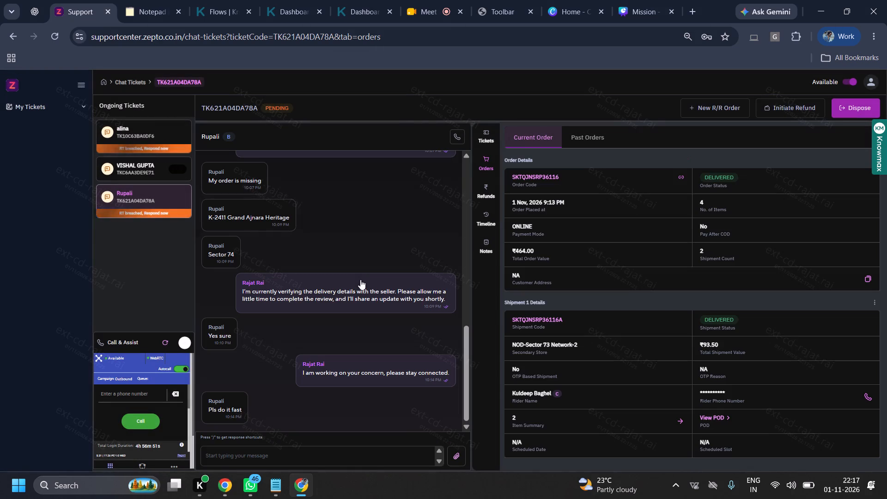
drag(344, 236, 441, 420)
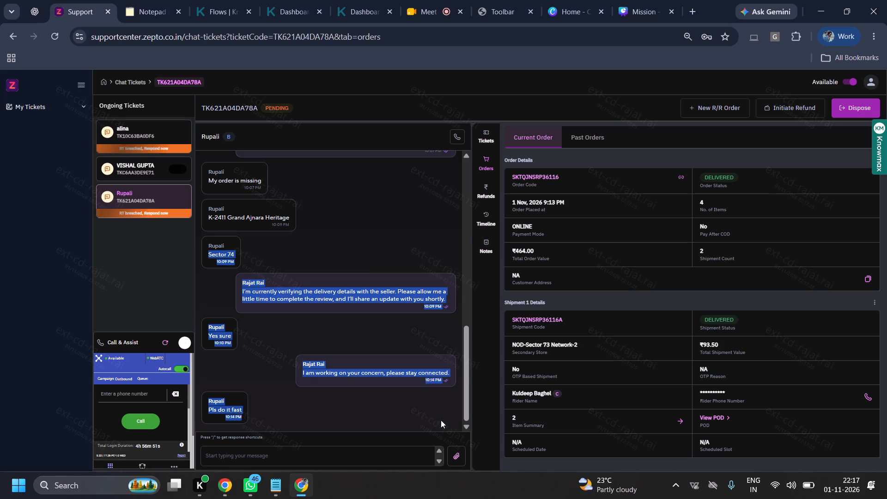
click(441, 420)
drag(441, 420, 385, 245)
click(385, 245)
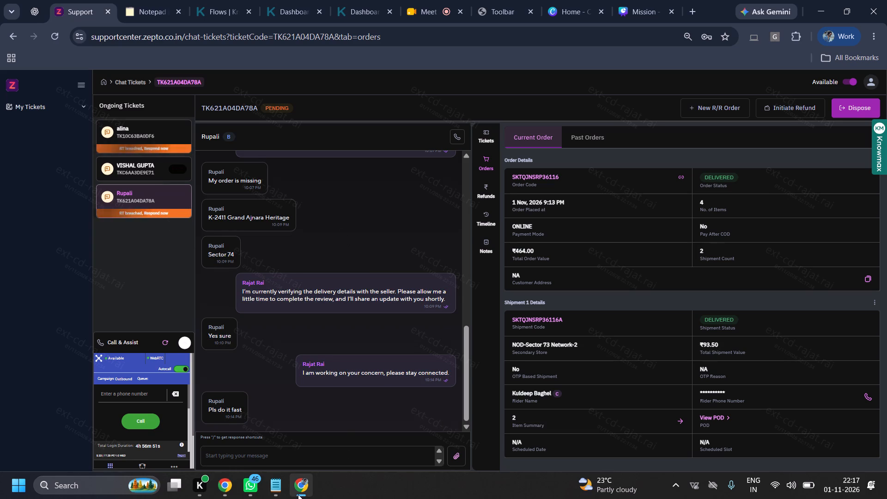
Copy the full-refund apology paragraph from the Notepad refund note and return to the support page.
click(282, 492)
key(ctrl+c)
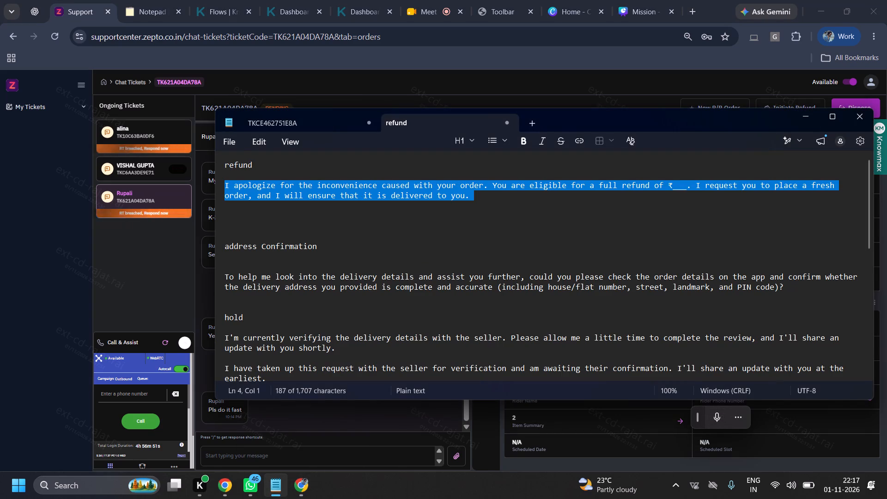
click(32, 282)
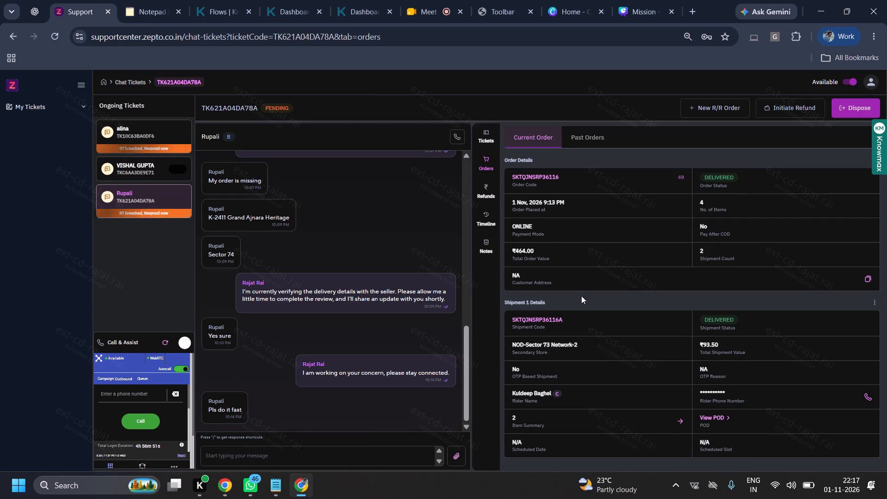
click(487, 138)
click(482, 163)
scroll(788, 382, down, 2)
scroll(788, 382, up, 3)
scroll(361, 359, up, 6)
scroll(361, 359, down, 4)
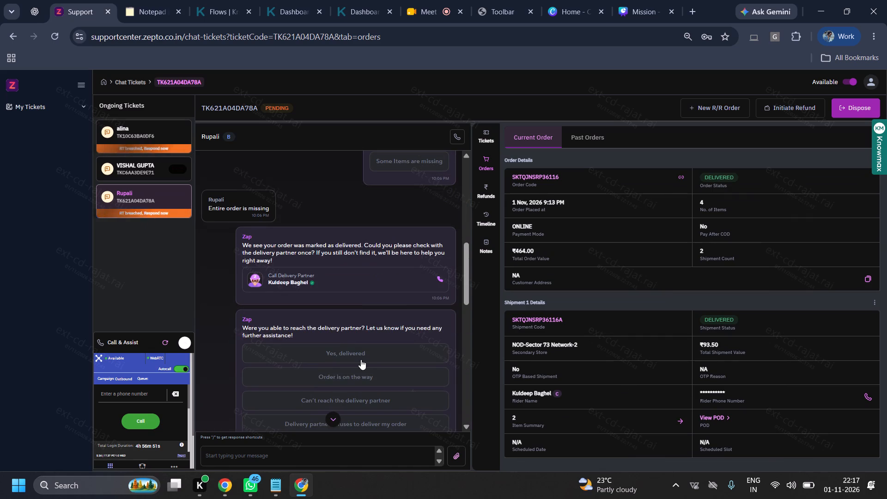
scroll(361, 359, down, 5)
scroll(361, 359, up, 1)
scroll(361, 359, down, 14)
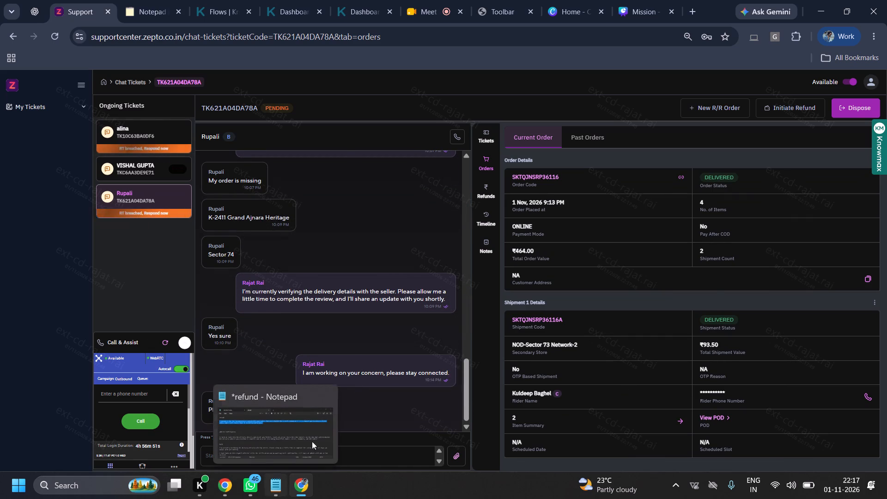
triple_click(367, 371)
key(ctrl+c)
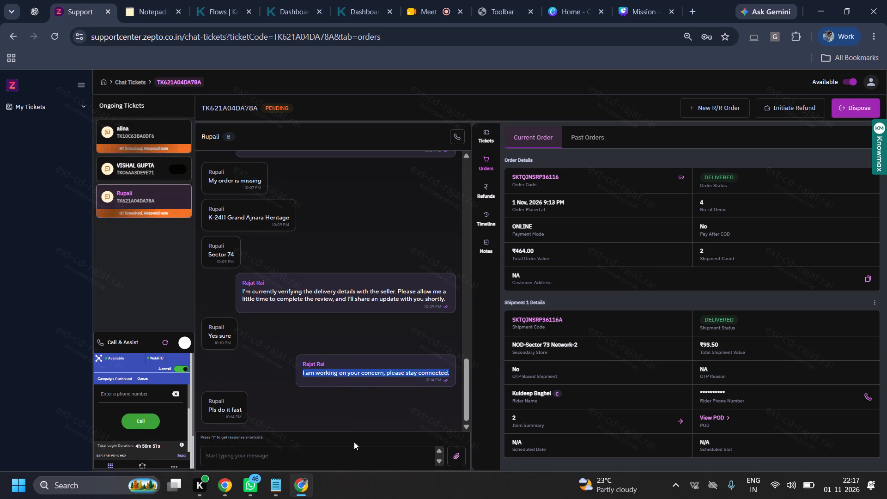
ctrl+click(354, 451)
key(ctrl+v)
key(Return)
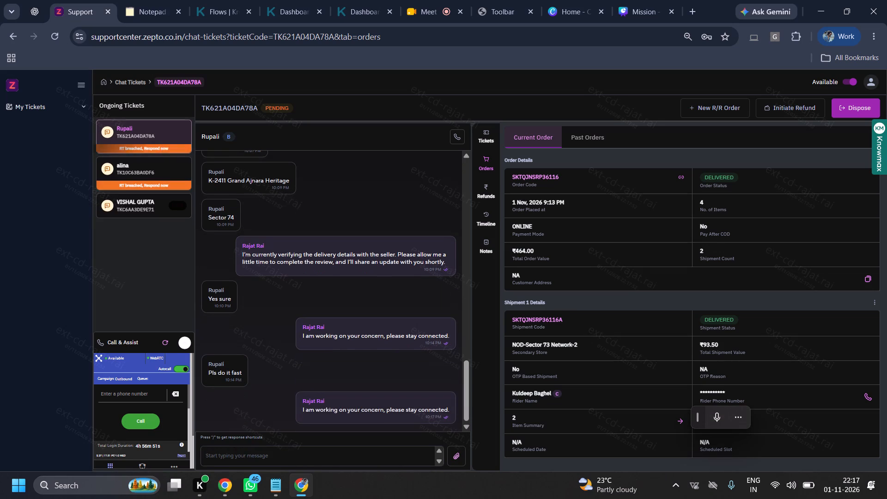
click(134, 159)
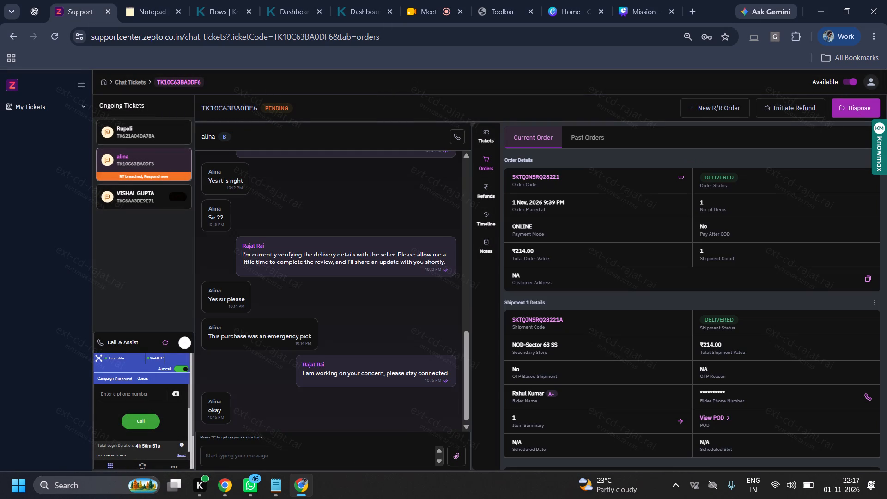
ctrl+click(361, 456)
key(ctrl+v)
key(Return)
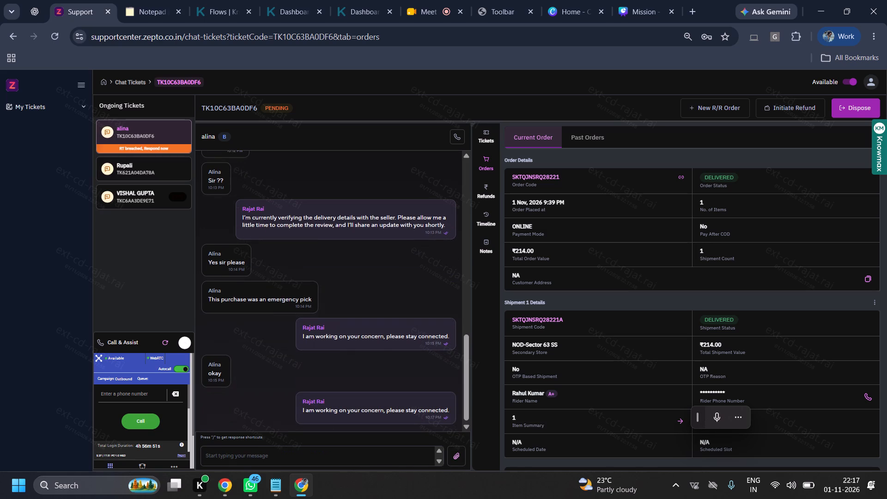
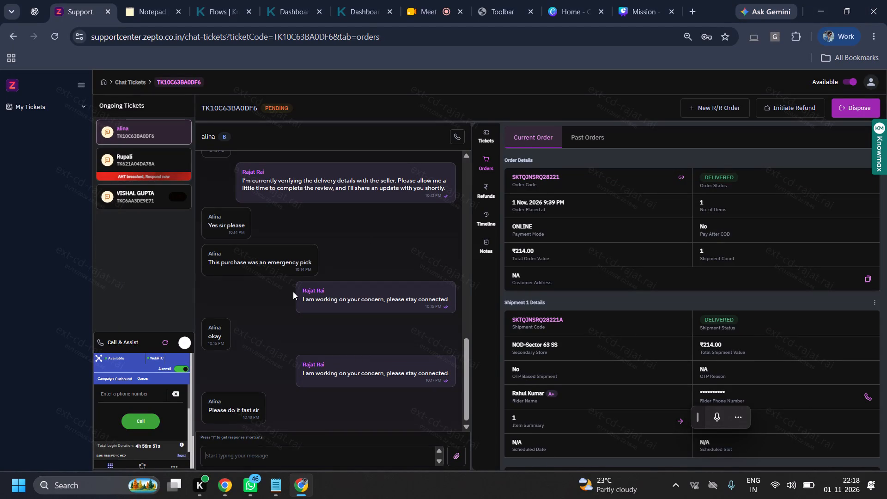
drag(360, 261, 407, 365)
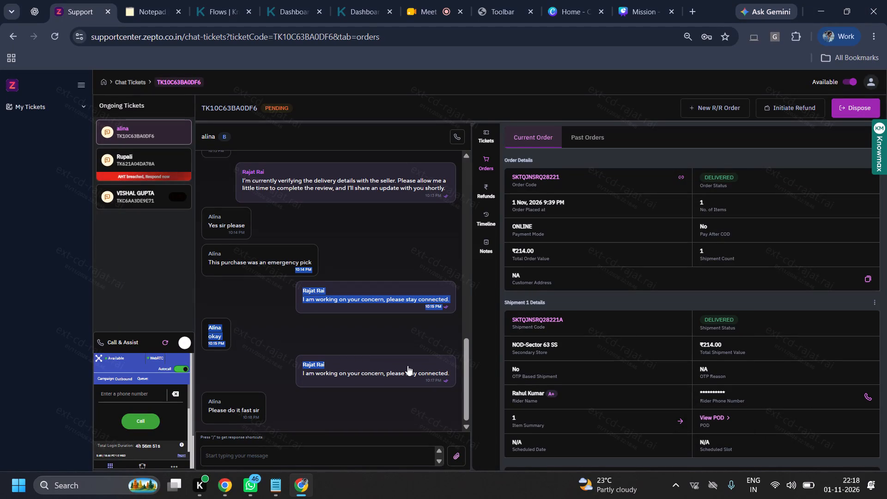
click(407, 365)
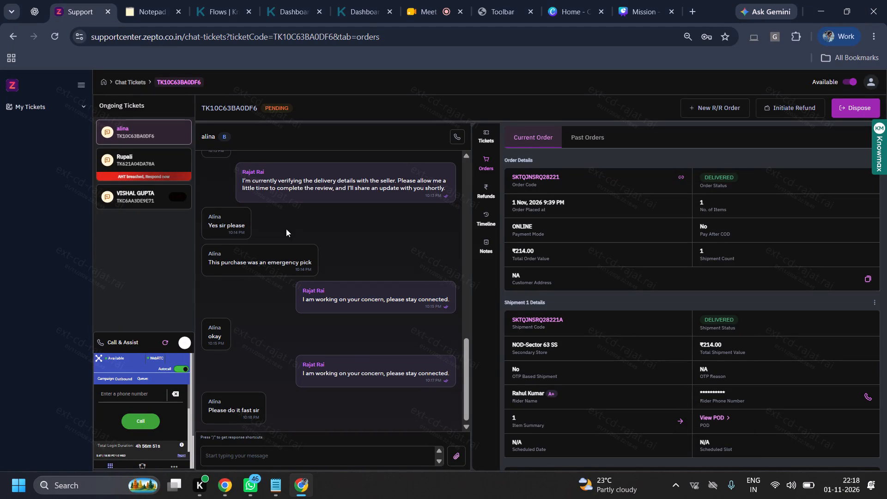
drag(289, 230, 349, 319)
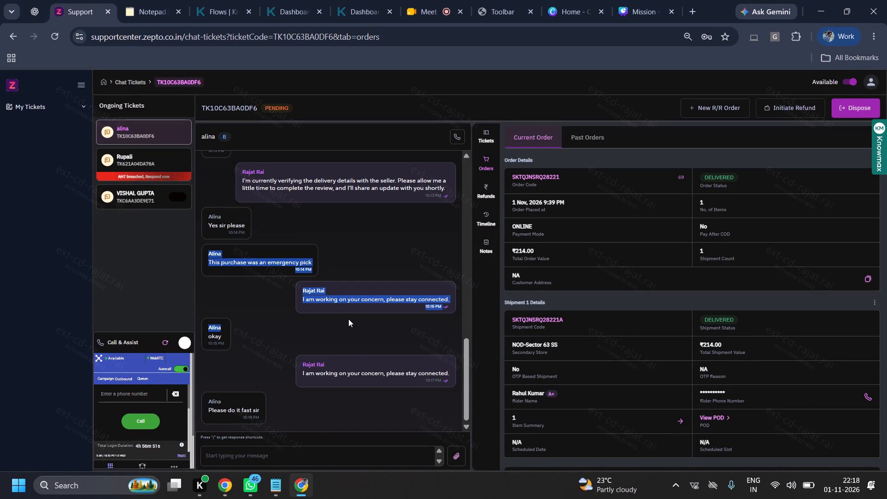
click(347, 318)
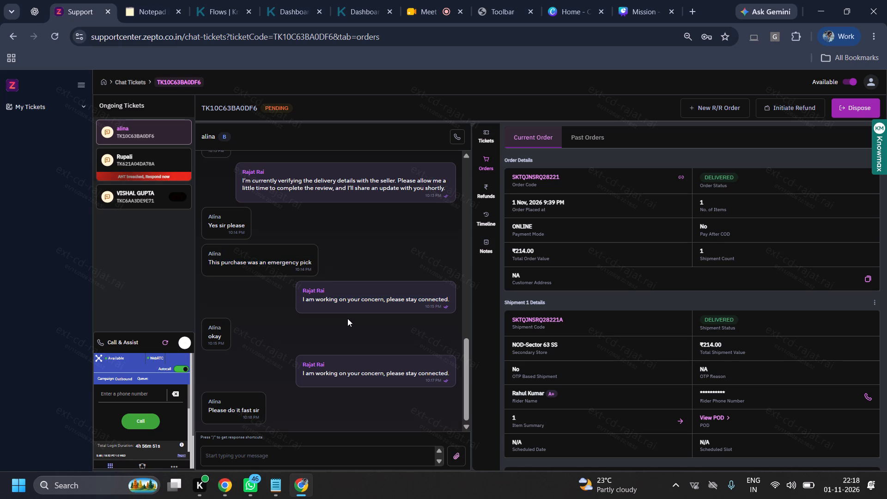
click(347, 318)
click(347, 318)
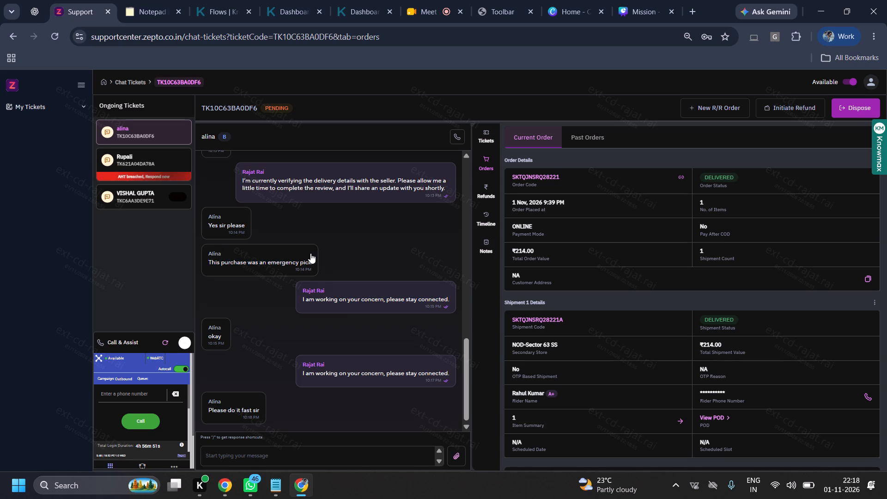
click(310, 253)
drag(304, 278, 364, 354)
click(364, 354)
click(187, 174)
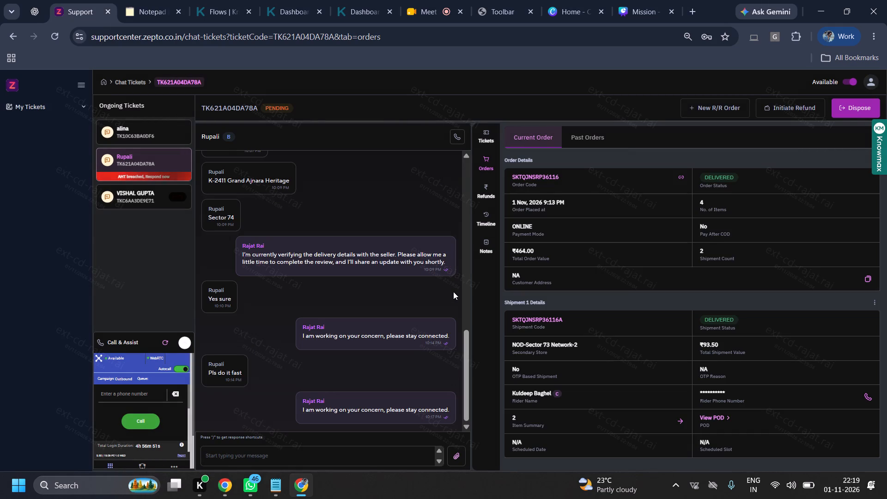
drag(334, 242, 356, 298)
click(356, 298)
drag(390, 379, 329, 253)
click(314, 237)
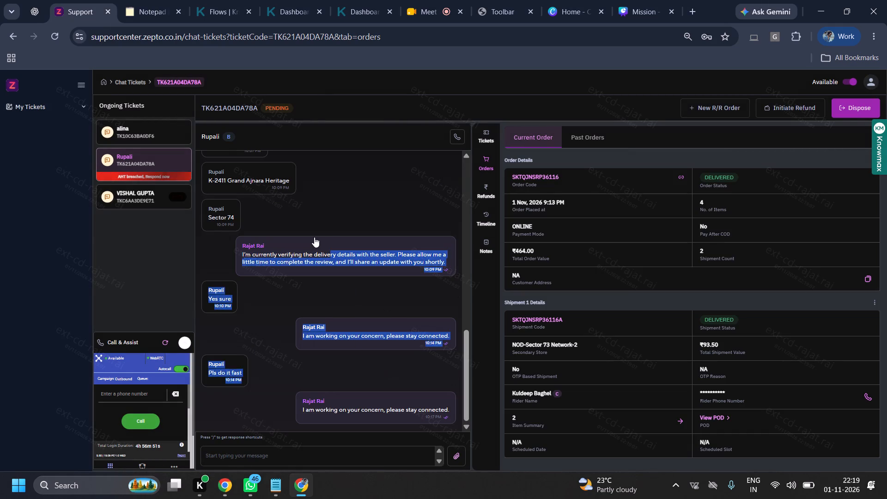
drag(314, 237, 364, 293)
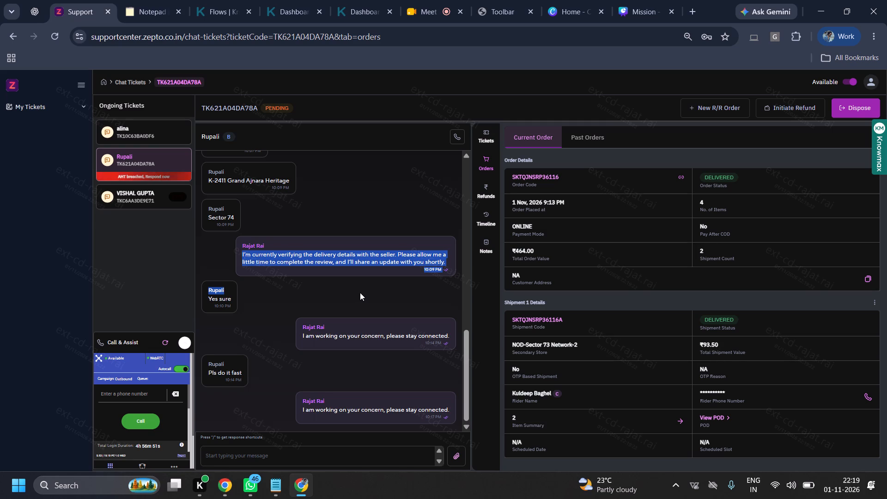
click(360, 292)
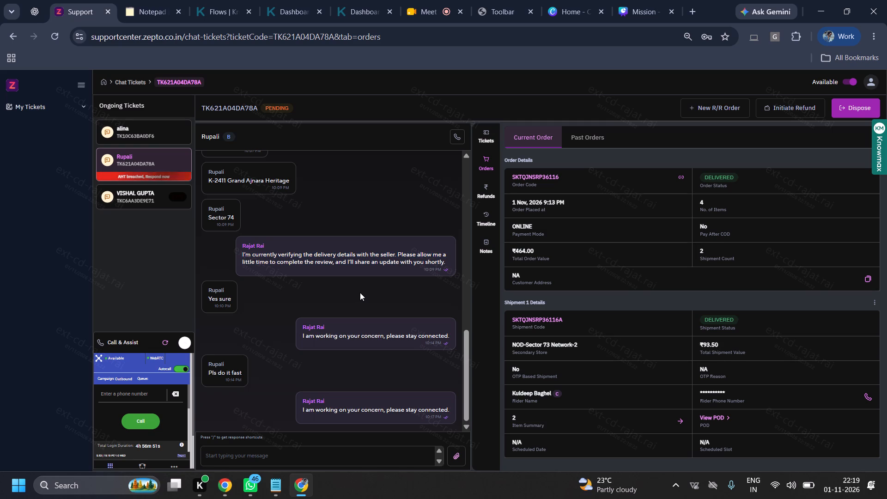
drag(371, 188, 375, 329)
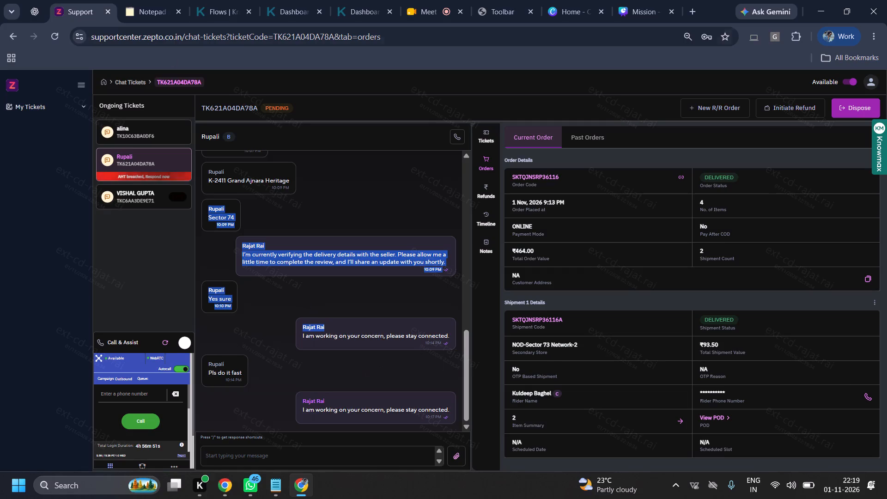
Look through the reply scripts in the Notepad page for a suitable message and return to the support page.
click(150, 0)
scroll(176, 287, up, 13)
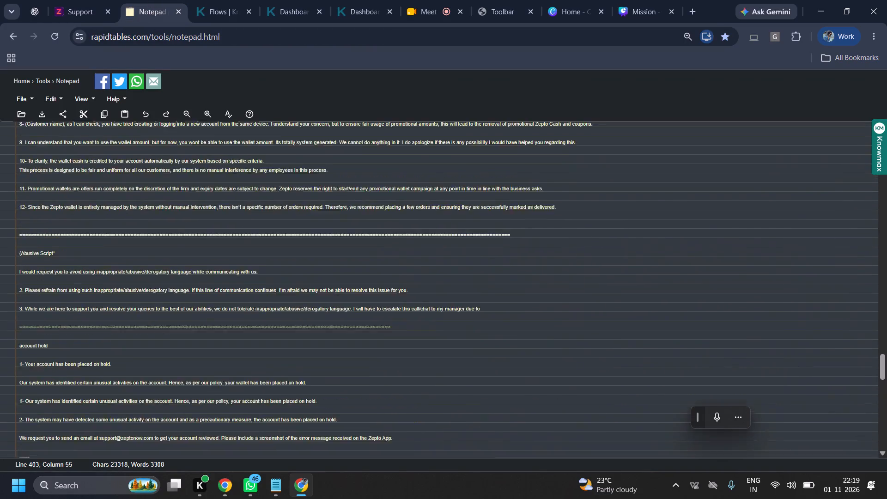
scroll(176, 287, up, 15)
scroll(176, 287, down, 1)
scroll(176, 287, up, 9)
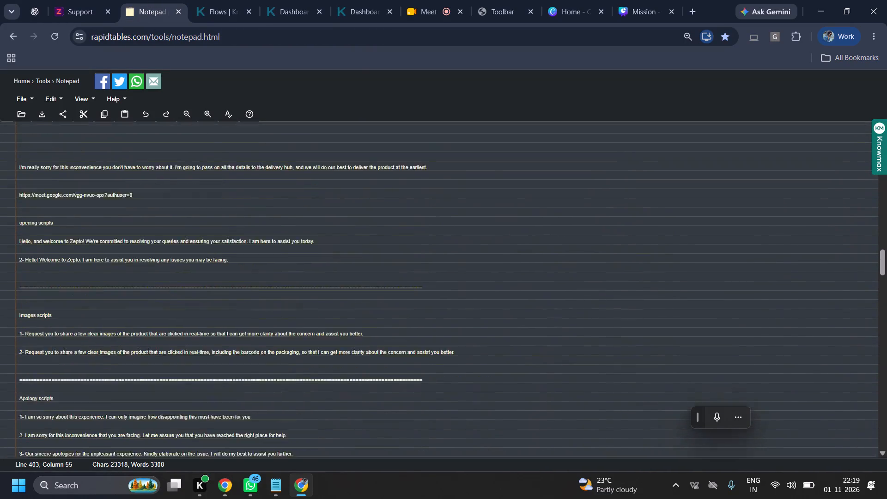
drag(884, 260, 882, 157)
scroll(51, 292, down, 4)
scroll(115, 350, down, 11)
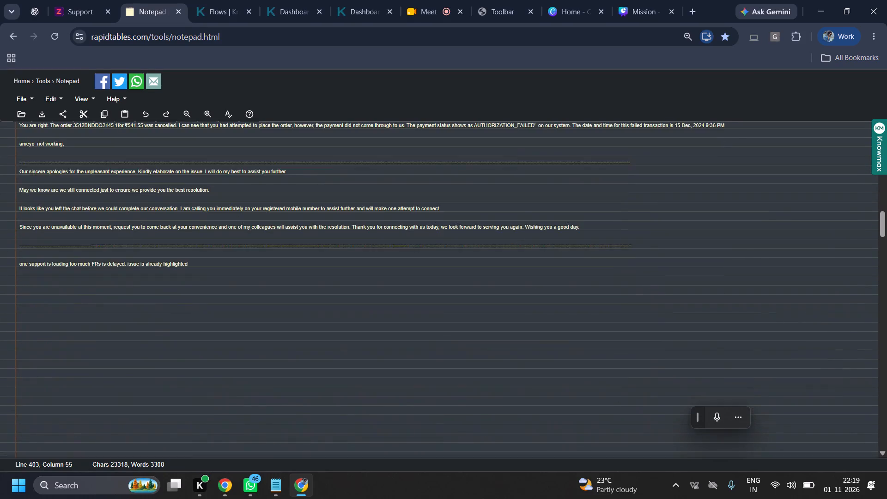
scroll(128, 359, up, 3)
click(73, 0)
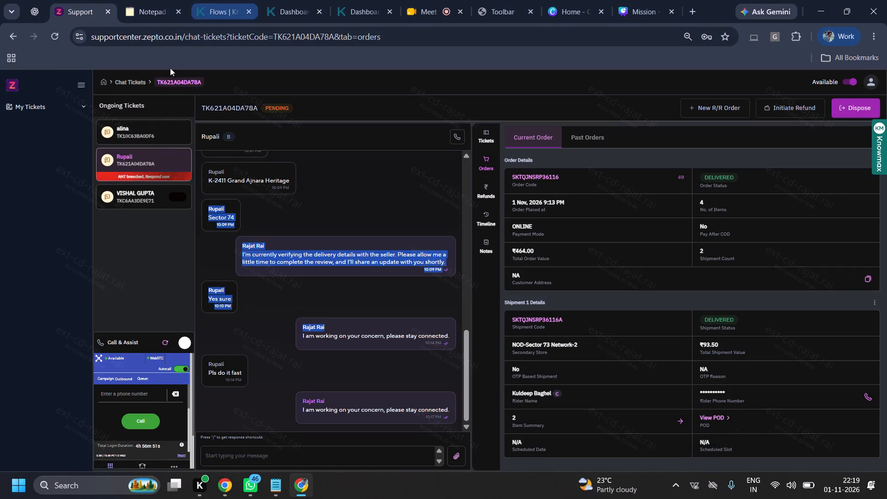
click(145, 203)
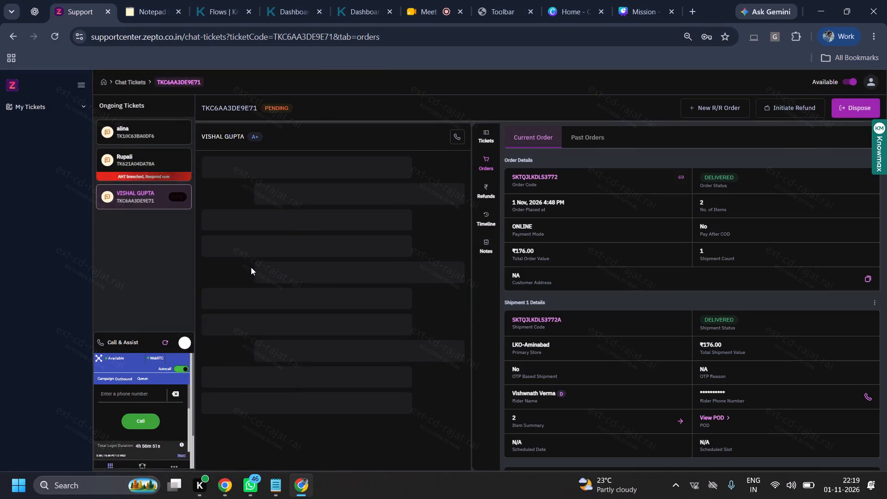
drag(302, 364, 339, 377)
click(335, 377)
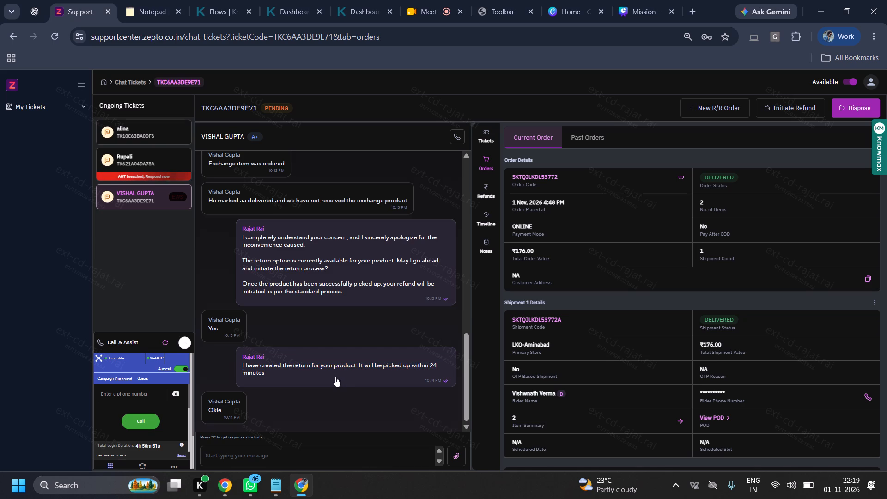
drag(334, 377, 270, 358)
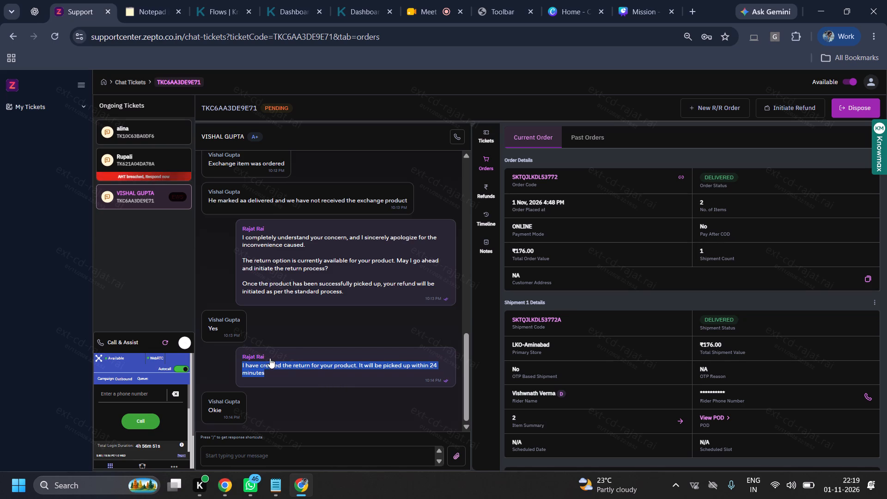
drag(270, 358, 239, 353)
click(239, 351)
drag(240, 348, 282, 396)
click(149, 0)
scroll(146, 229, up, 7)
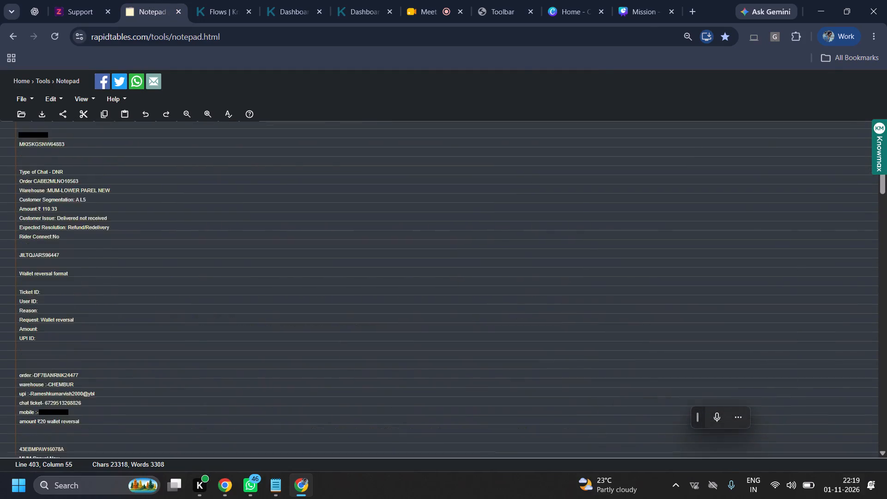
scroll(146, 229, up, 9)
triple_click(160, 225)
ctrl+click(160, 225)
key(ctrl+c)
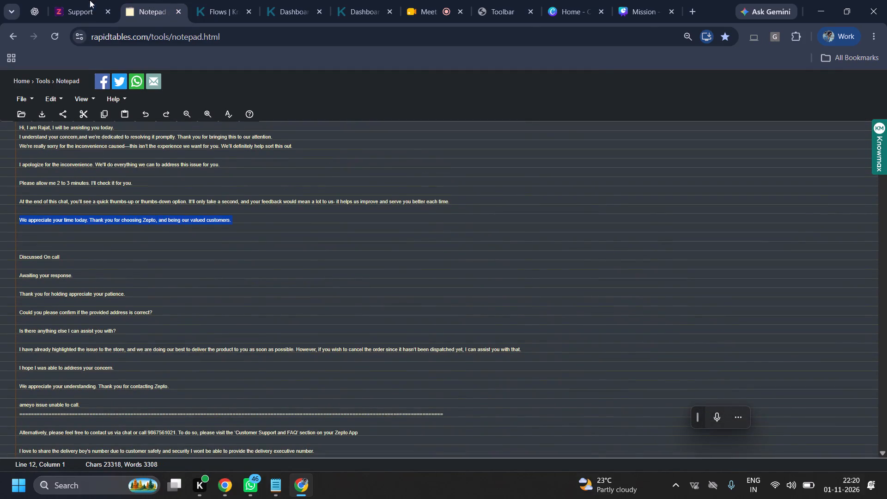
ctrl+click(90, 0)
ctrl+click(314, 464)
key(ctrl+v)
key(Return)
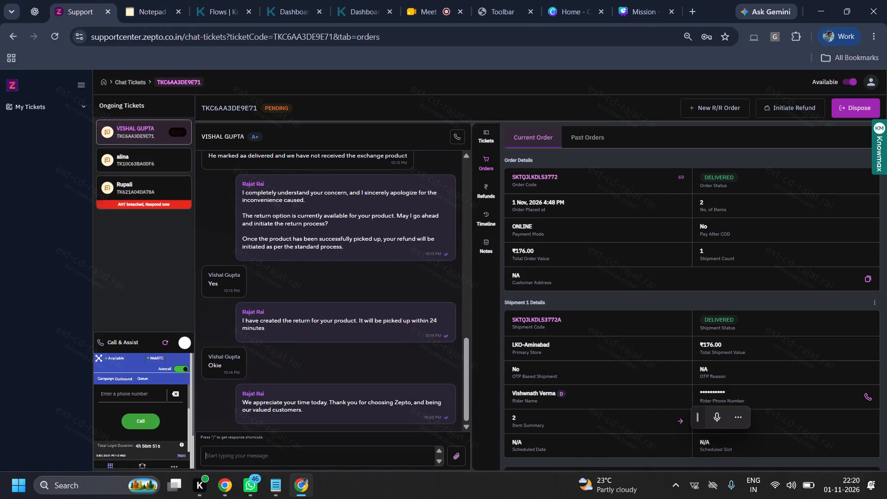
click(845, 116)
click(728, 114)
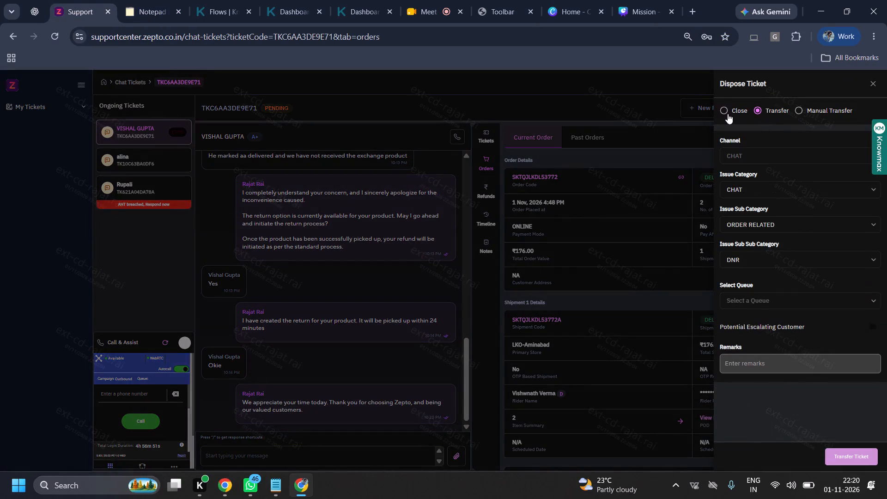
click(762, 301)
click(760, 300)
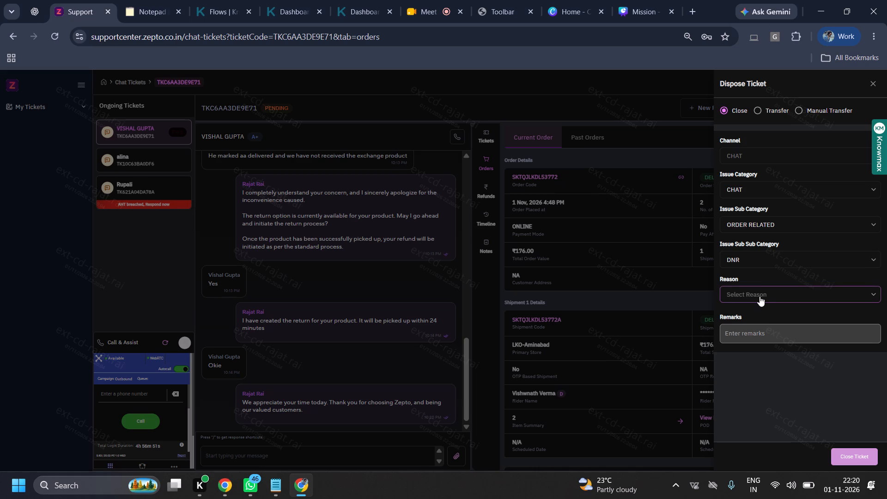
click(759, 296)
text(oth)
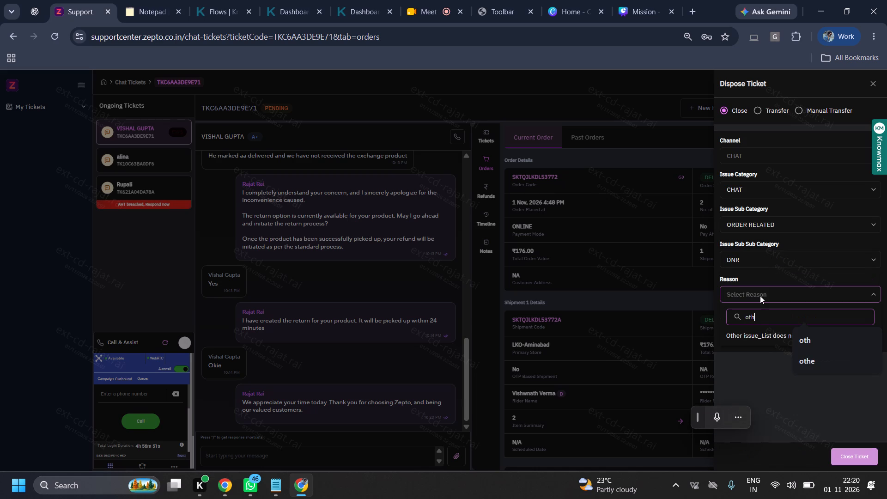
click(775, 329)
click(853, 444)
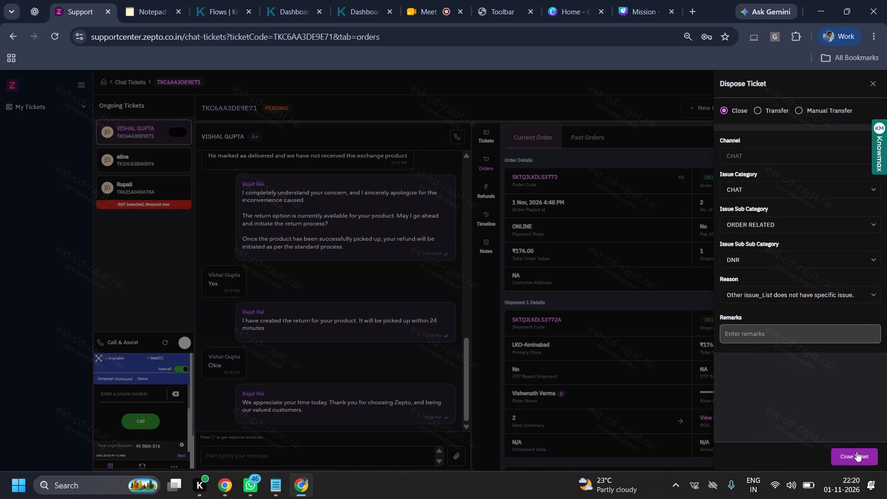
click(857, 451)
click(472, 284)
click(477, 297)
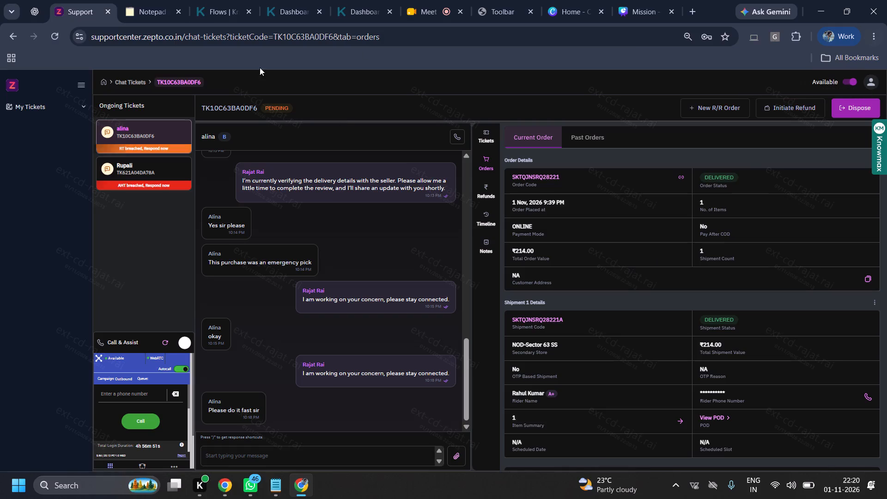
Copy the script "Thank you for holding appreciate your patience." from Notepad and return to the support page.
click(161, 0)
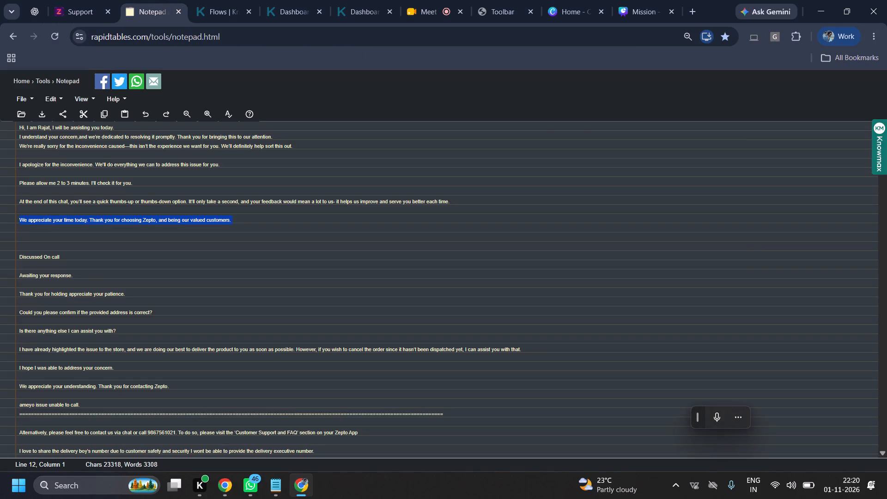
ctrl+triple_click(95, 293)
key(ctrl+c)
ctrl+click(84, 0)
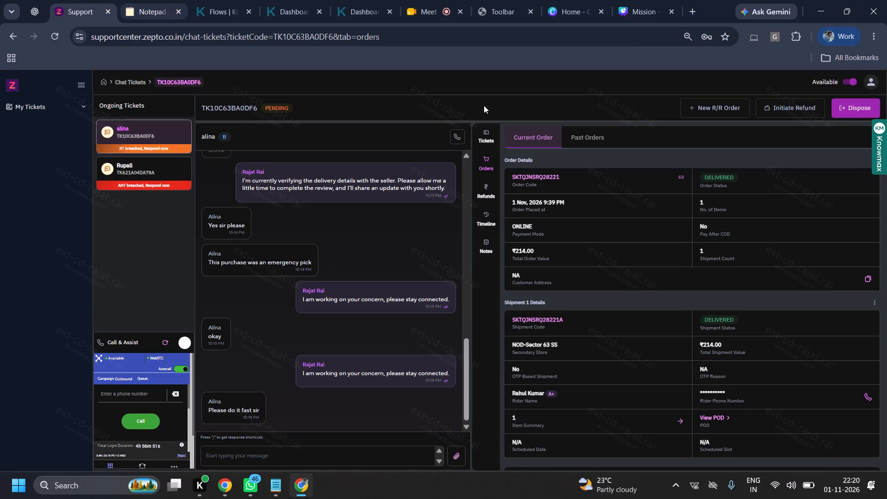
click(478, 151)
click(481, 144)
click(486, 162)
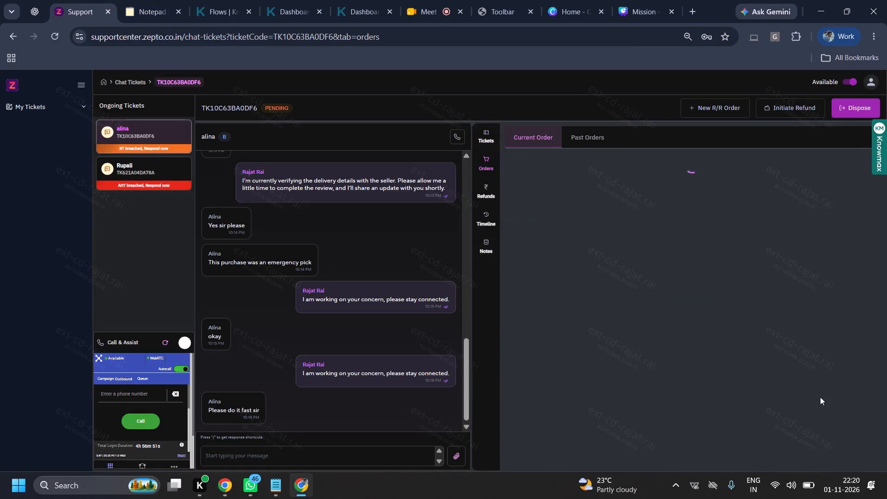
click(869, 397)
click(137, 175)
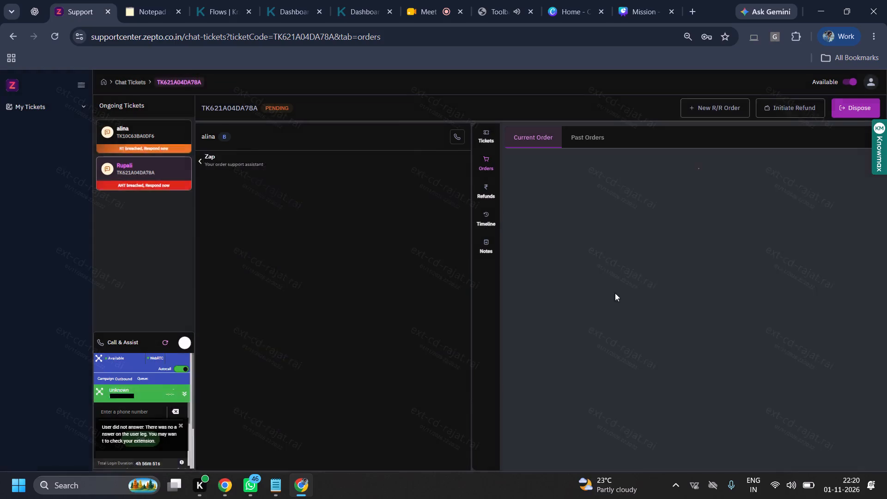
click(488, 128)
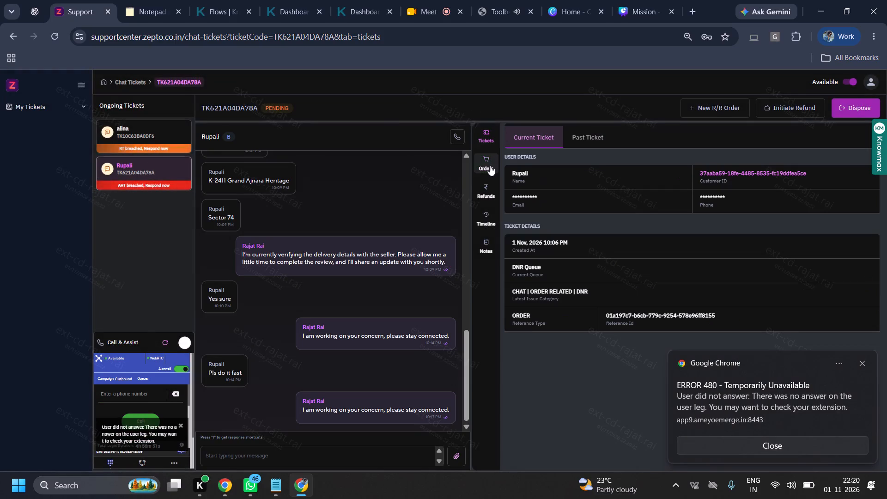
click(486, 160)
click(496, 133)
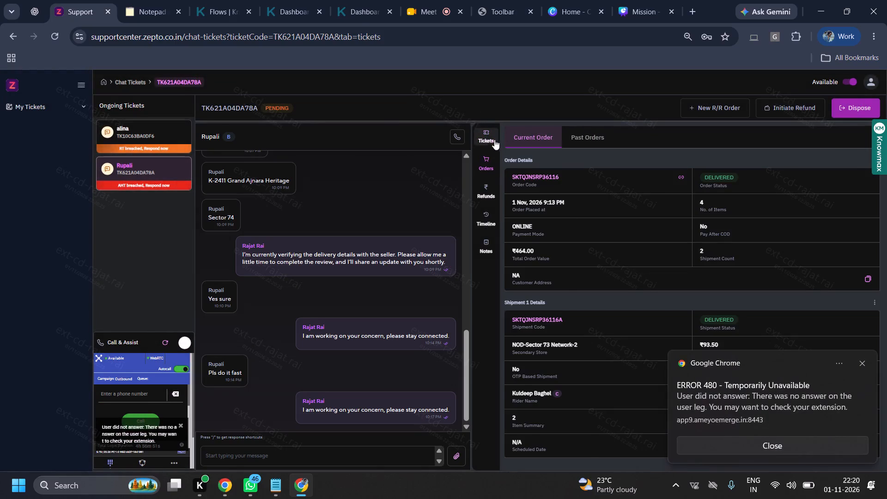
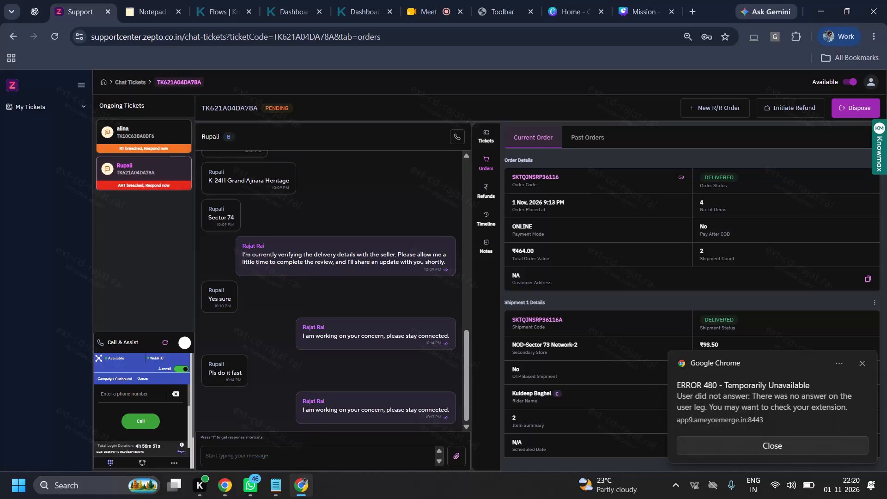
key(ctrl+v)
ctrl+double_click(530, 249)
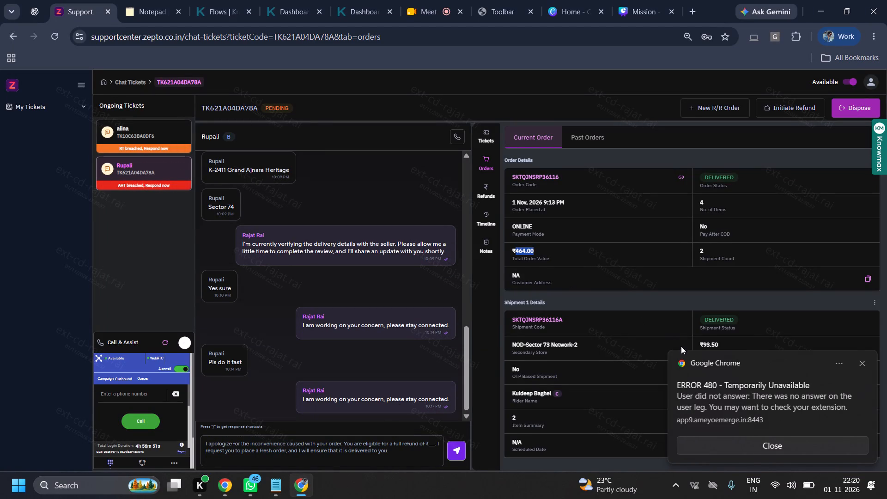
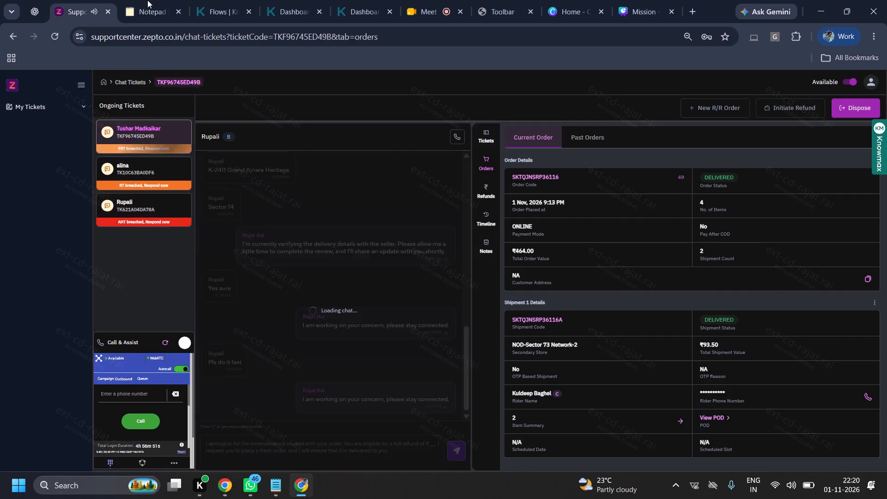
Send the scripted greeting from the online notepad, introducing the agent as assisting today, in the chat of ticket TKF96745ED49B.
click(144, 0)
triple_click(93, 129)
key(ctrl+c)
ctrl+click(80, 0)
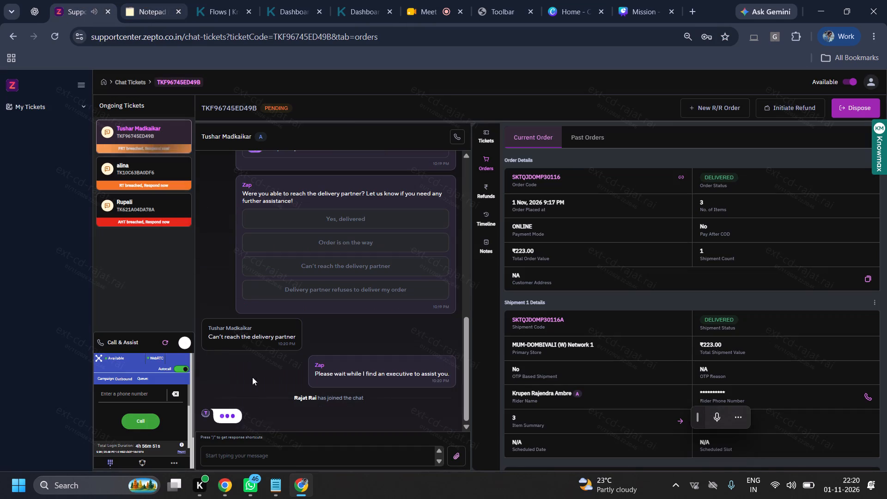
ctrl+click(274, 445)
key(ctrl+v)
ctrl+double_click(277, 459)
key(ctrl+v)
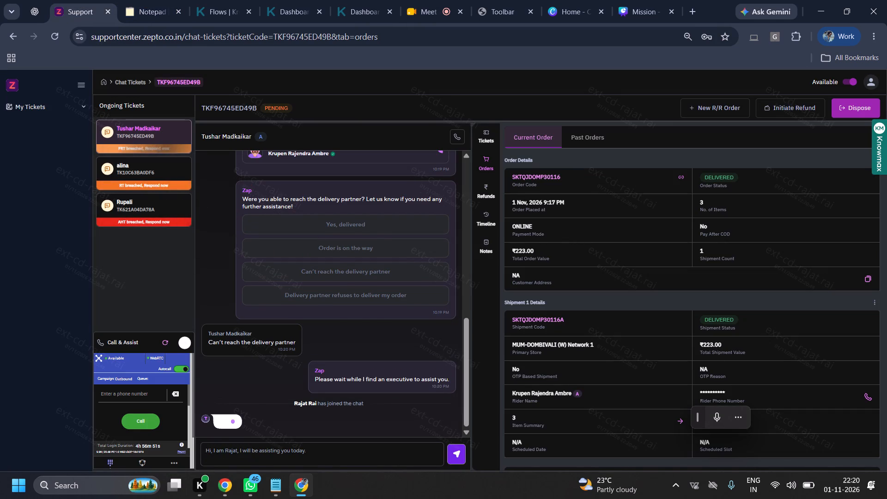
key(Return)
click(169, 0)
ctrl+click(180, 136)
ctrl+triple_click(183, 150)
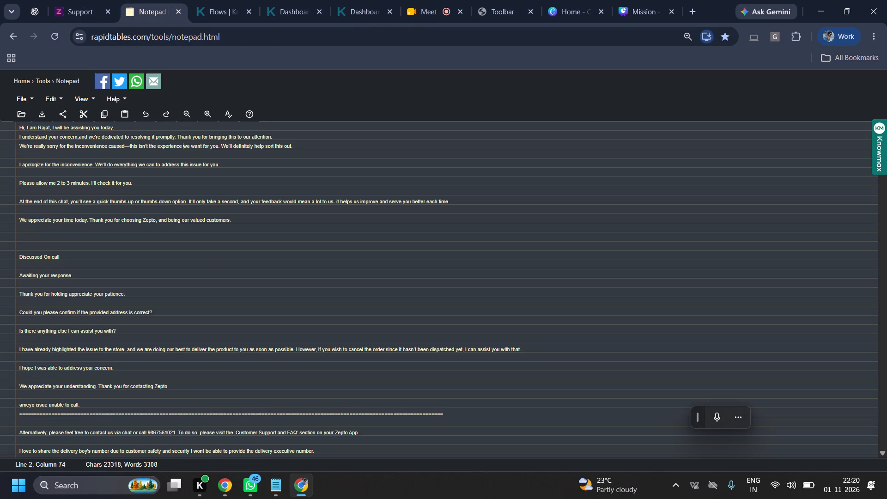
key(ctrl+c)
ctrl+click(109, 0)
ctrl+click(310, 454)
key(ctrl+v)
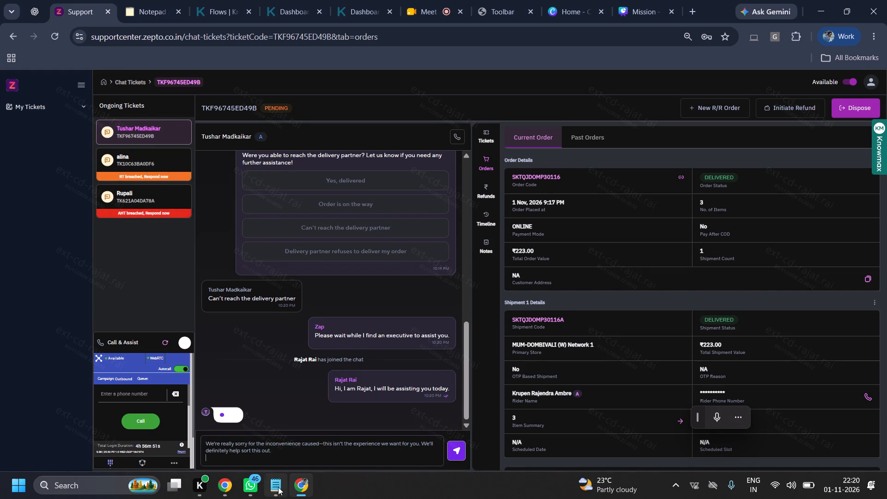
Copy the address confirmation script from the refund note in Notepad, and send the pasted apology followed by that script.
click(278, 487)
ctrl+triple_click(384, 276)
key(ctrl+c)
ctrl+click(86, 217)
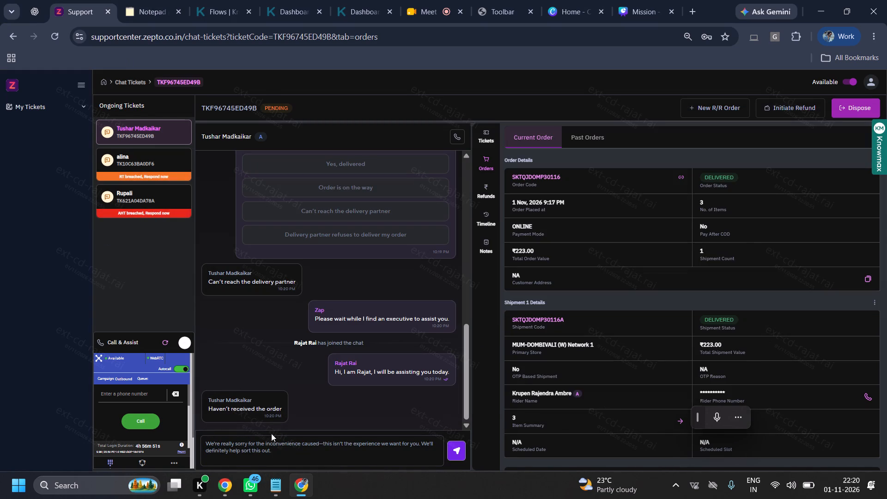
ctrl+click(286, 444)
key(ctrl+Return)
key(ctrl+v)
key(ctrl+Return)
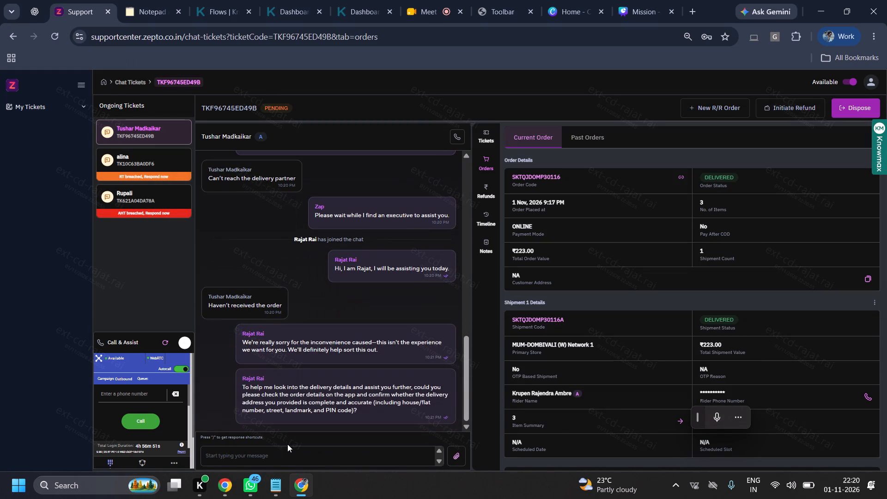
click(155, 164)
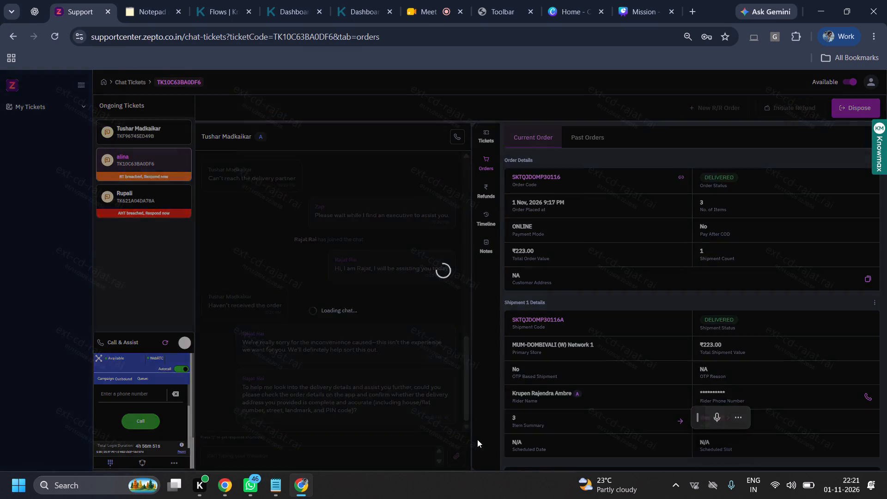
scroll(477, 439, up, 1)
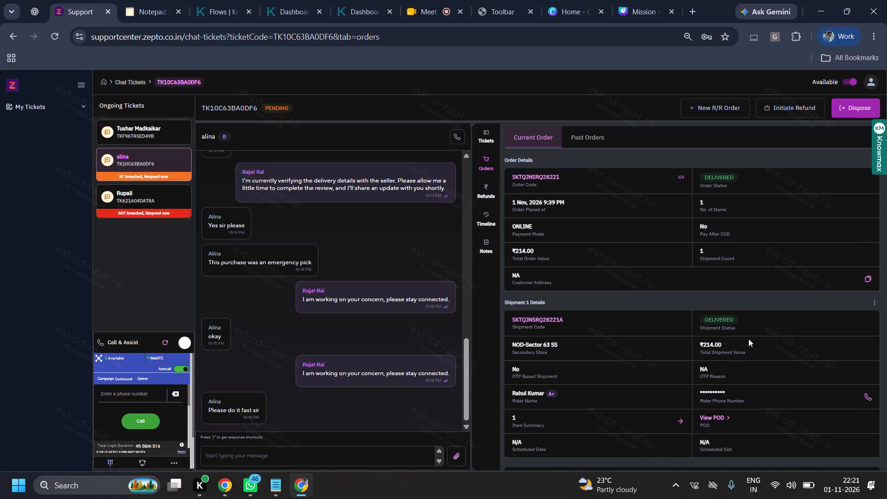
click(866, 398)
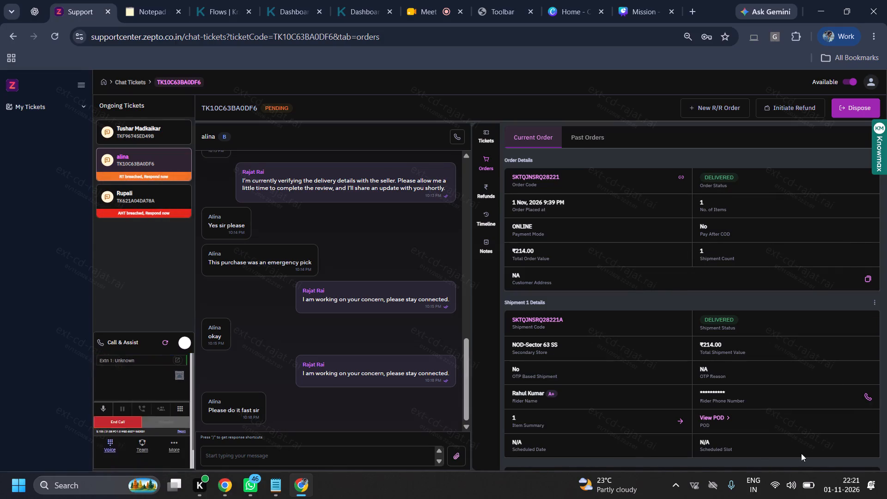
click(274, 485)
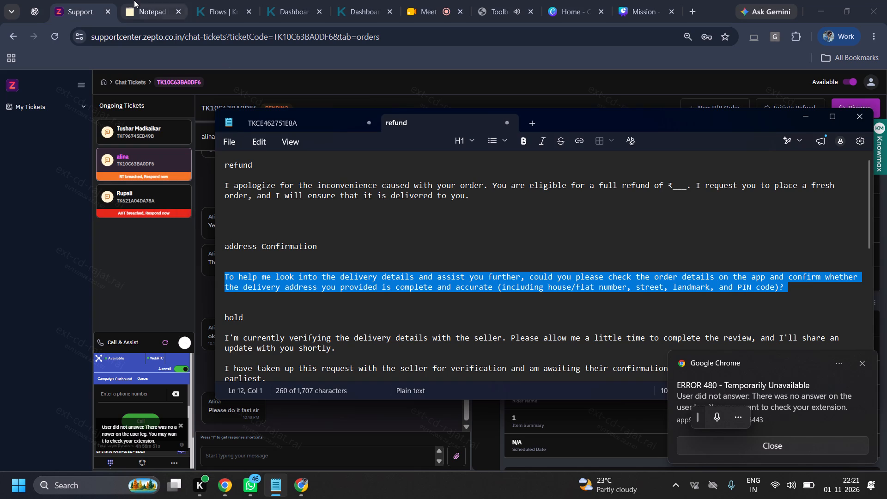
click(134, 0)
ctrl+click(90, 295)
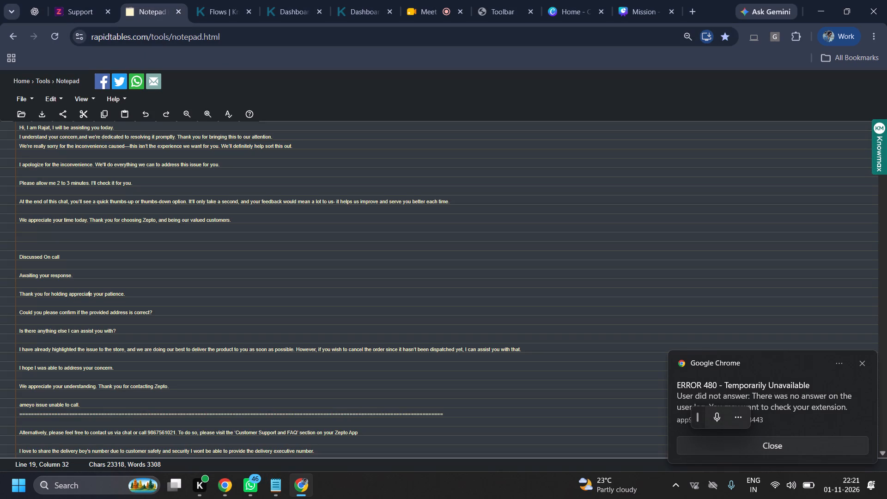
ctrl+triple_click(109, 294)
key(ctrl+c)
ctrl+click(53, 0)
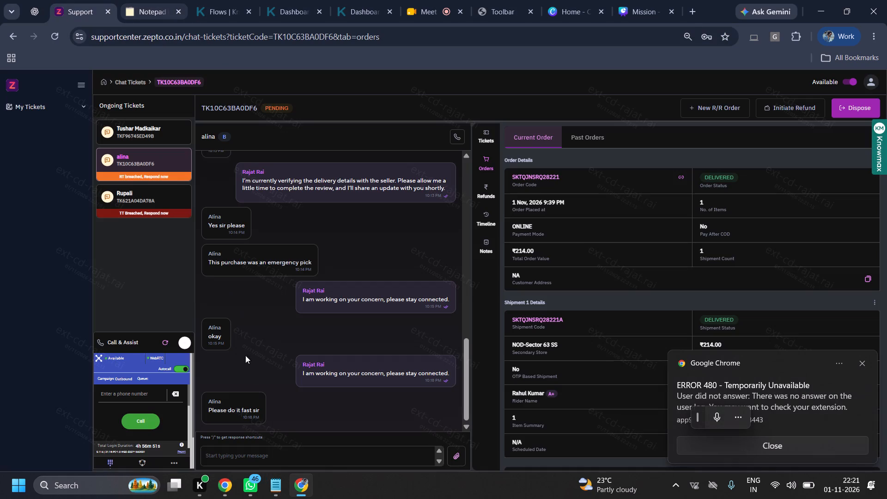
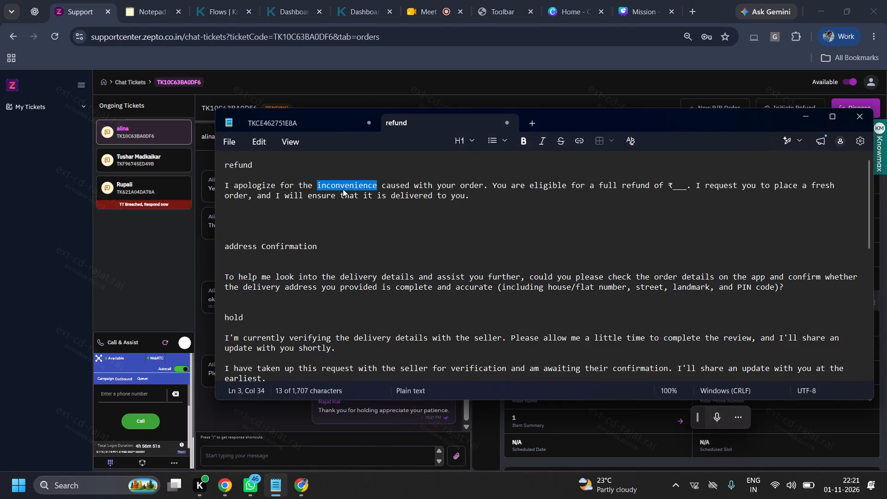
key(ctrl+c)
ctrl+click(132, 285)
ctrl+click(296, 459)
key(ctrl+v)
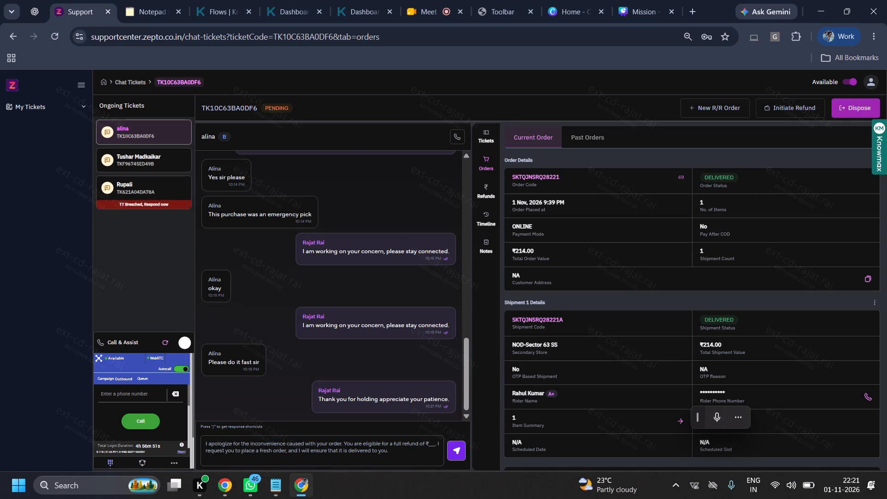
ctrl+double_click(515, 249)
key(ctrl+c)
ctrl+double_click(429, 440)
key(ctrl+v)
ctrl+click(423, 450)
key(Return)
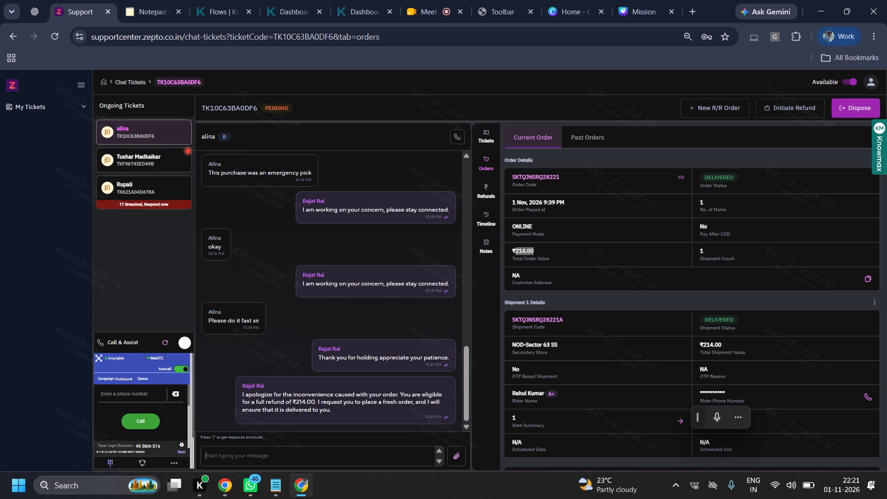
click(782, 97)
click(780, 101)
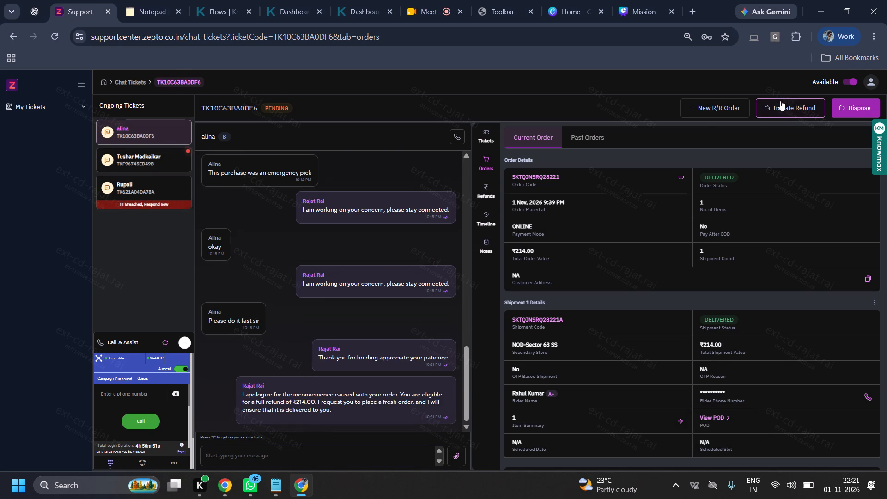
click(256, 139)
click(190, 189)
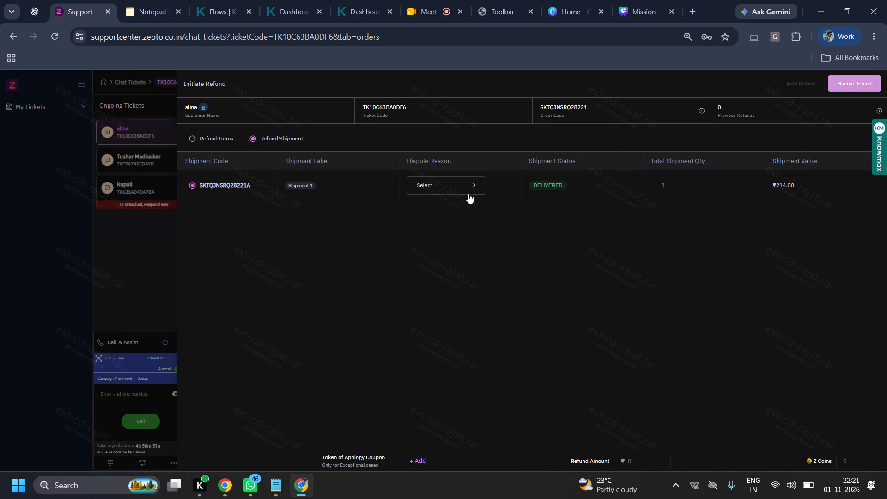
click(440, 186)
click(765, 127)
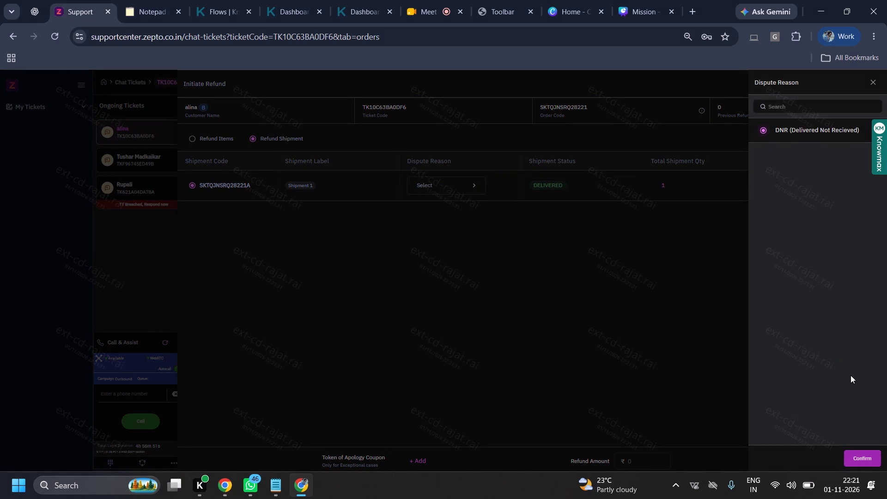
click(867, 458)
click(807, 81)
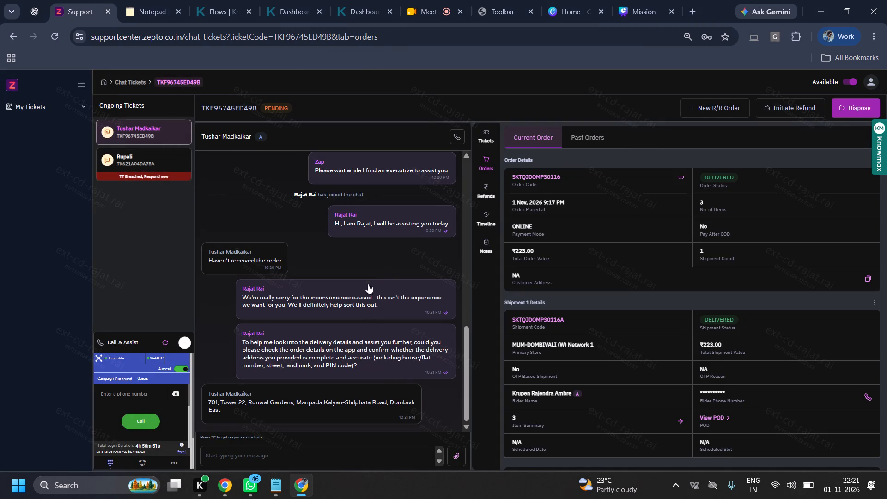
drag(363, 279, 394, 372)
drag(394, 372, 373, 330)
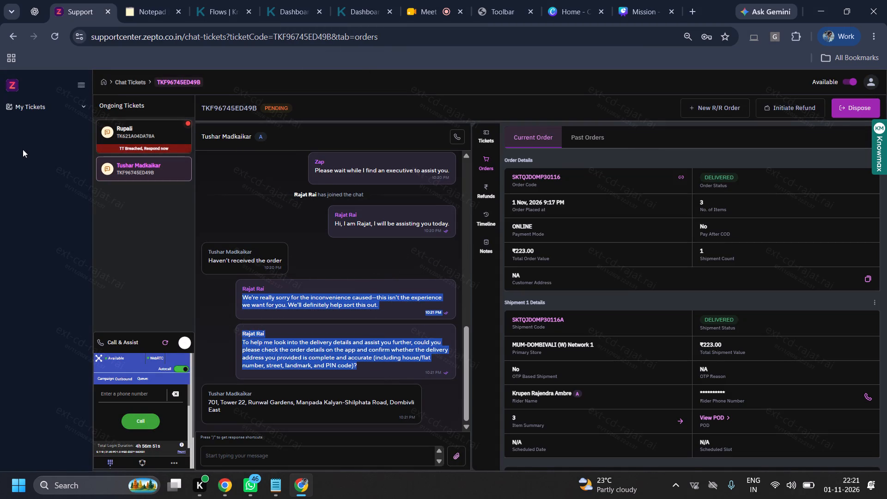
Open ticket TK621A04DA78A and send the "Thank you for holding appreciate your patience." script copied from the online notepad.
click(183, 137)
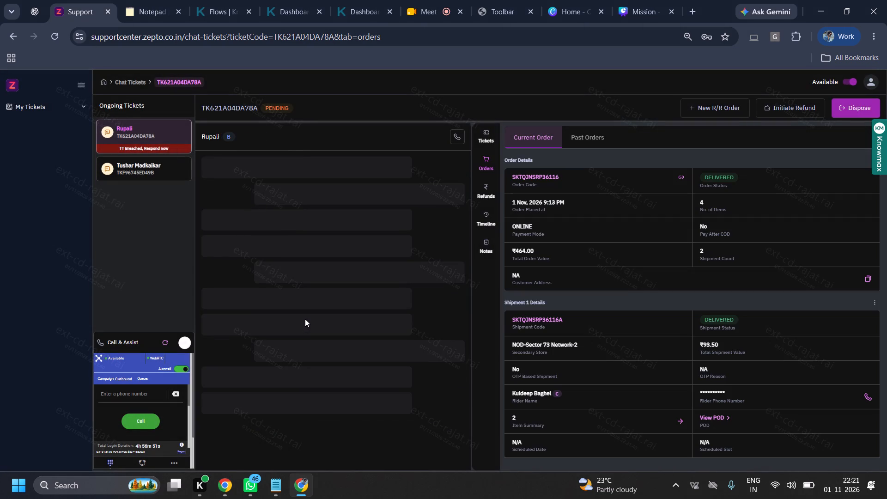
drag(315, 275, 335, 348)
click(335, 348)
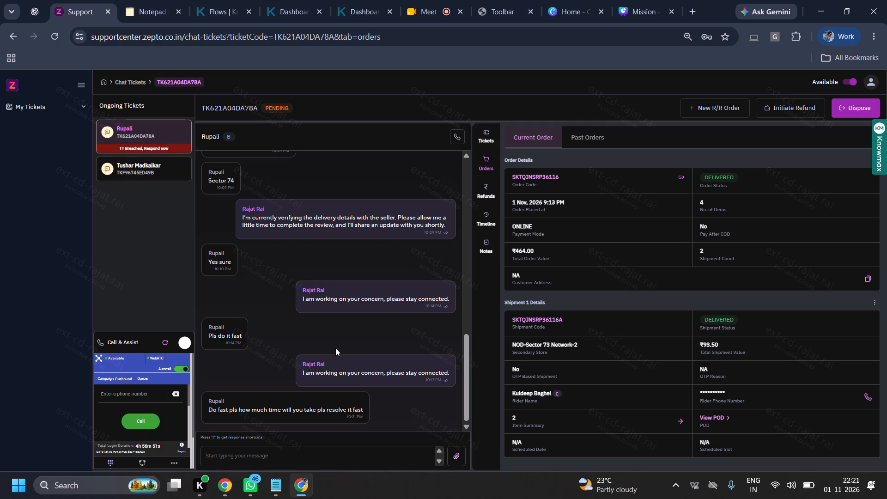
click(341, 357)
click(200, 104)
click(155, 5)
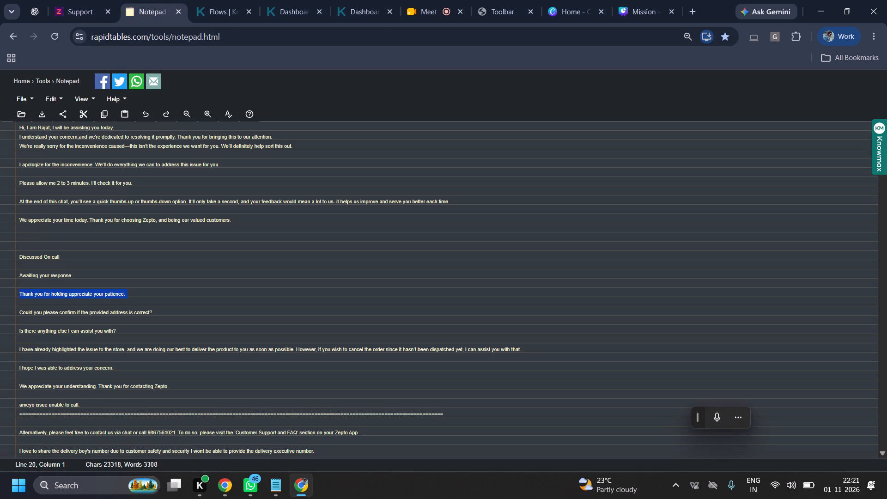
key(ctrl+c)
ctrl+click(51, 0)
ctrl+click(307, 452)
key(ctrl+v)
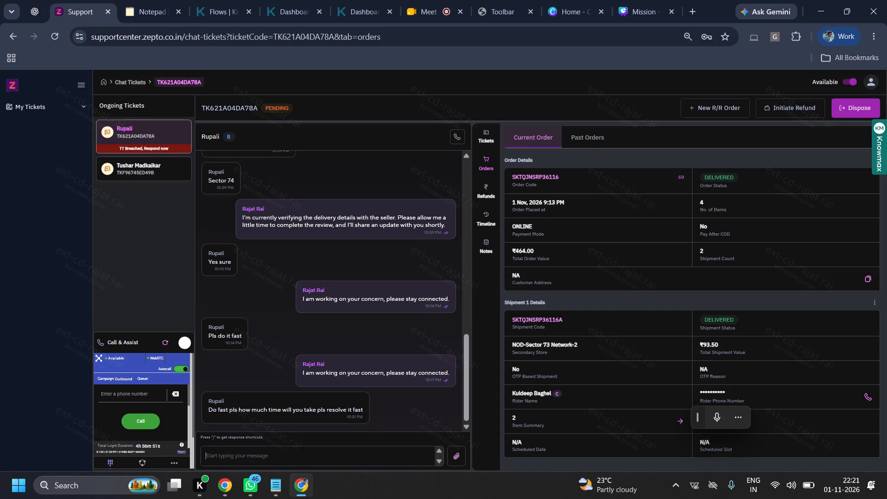
key(Return)
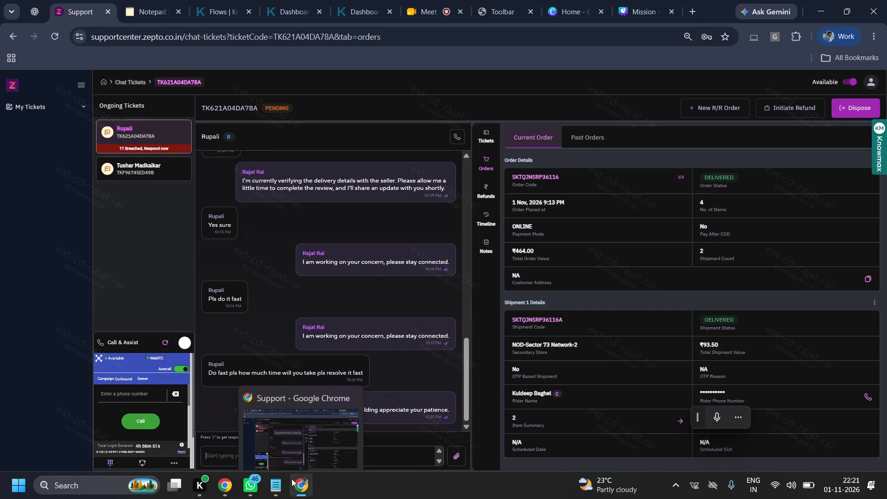
click(292, 479)
click(294, 480)
click(284, 487)
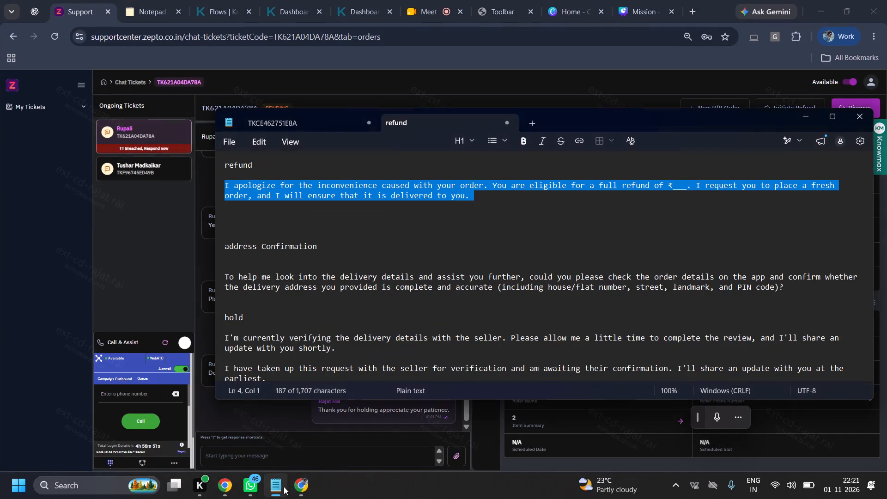
drag(250, 496, 222, 495)
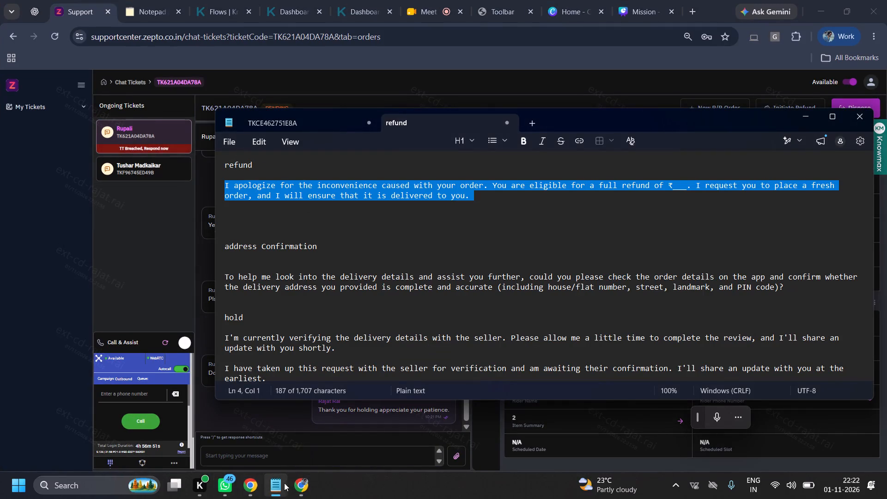
click(298, 488)
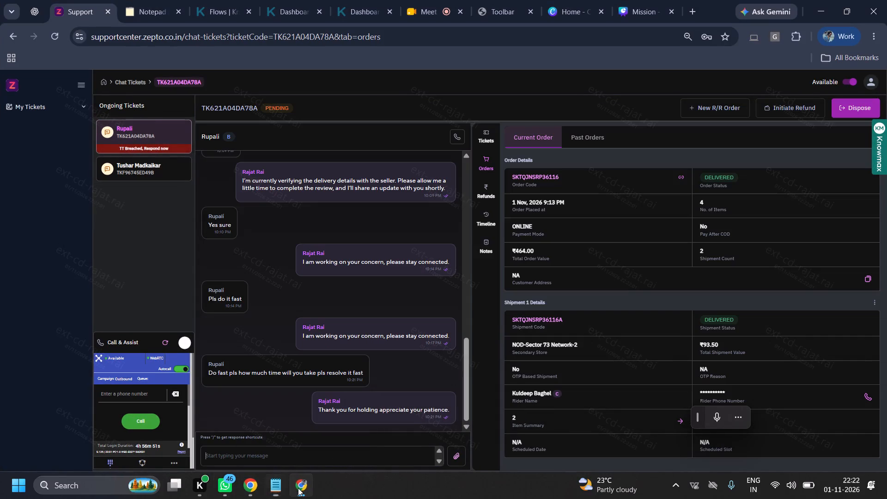
click(272, 487)
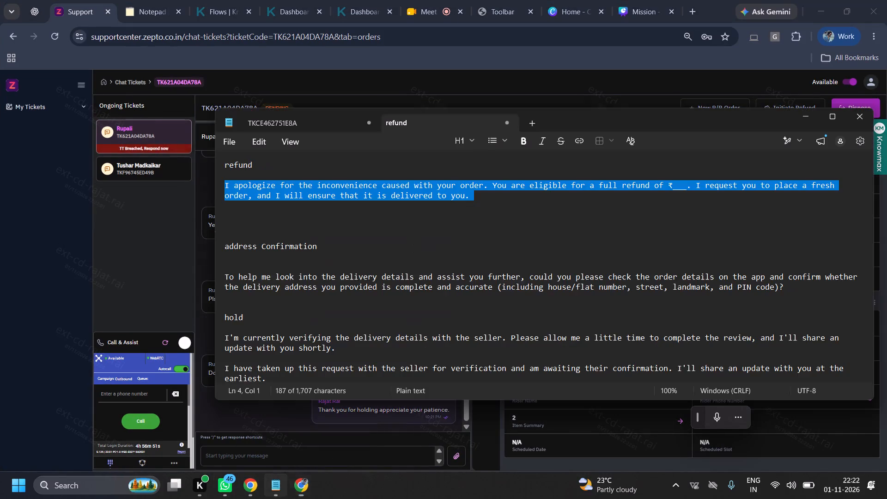
key(ctrl+c)
ctrl+click(181, 248)
ctrl+click(315, 447)
key(ctrl+v)
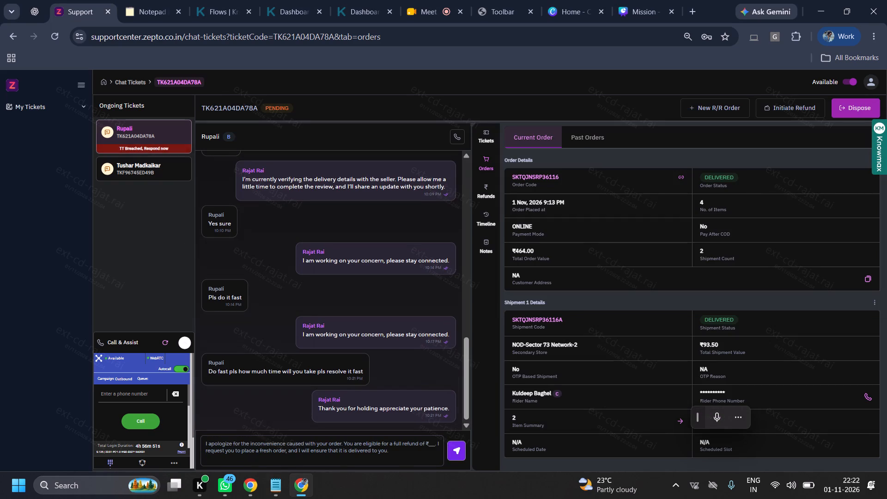
ctrl+double_click(711, 345)
key(ctrl+c)
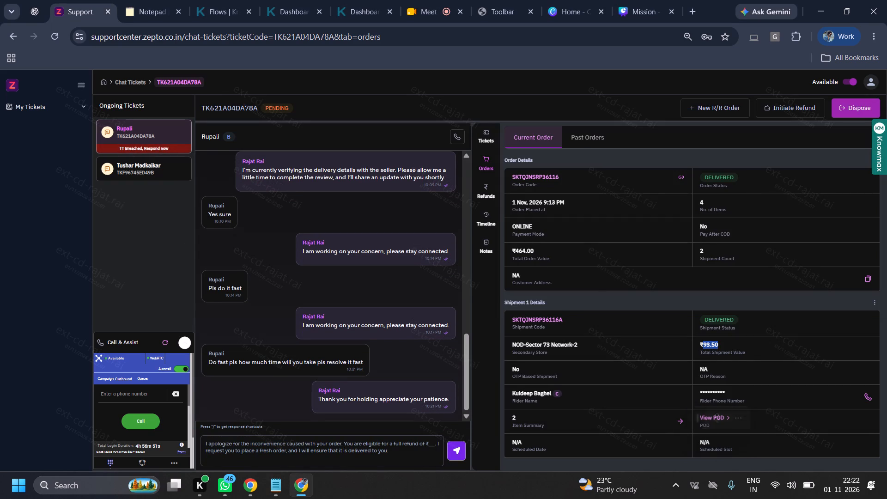
ctrl+double_click(432, 444)
key(ctrl+v)
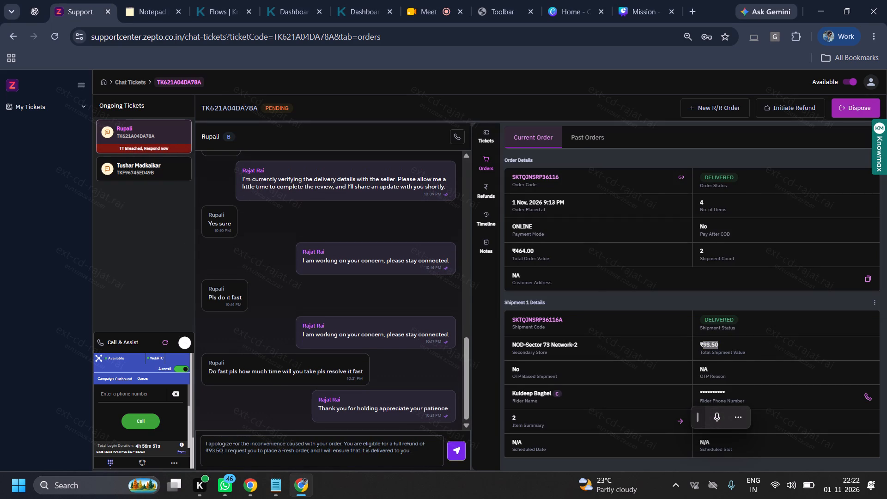
triple_click(428, 450)
ctrl+click(429, 450)
key(ctrl+c)
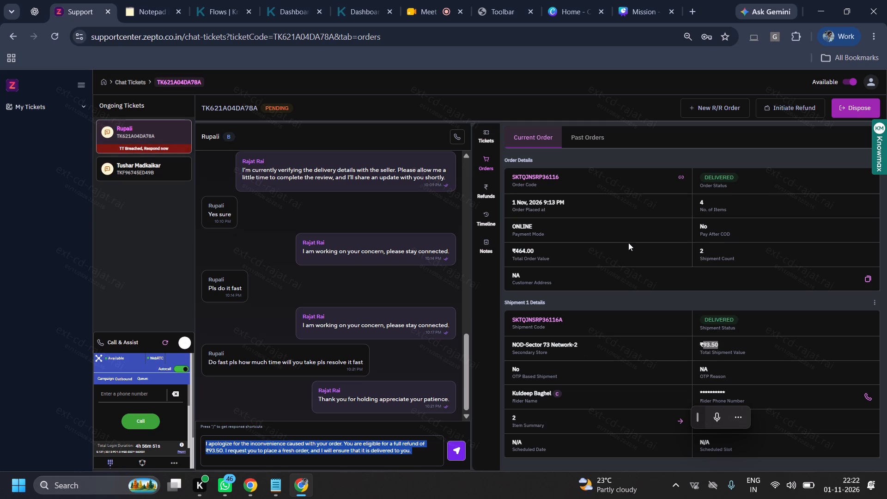
triple_click(373, 442)
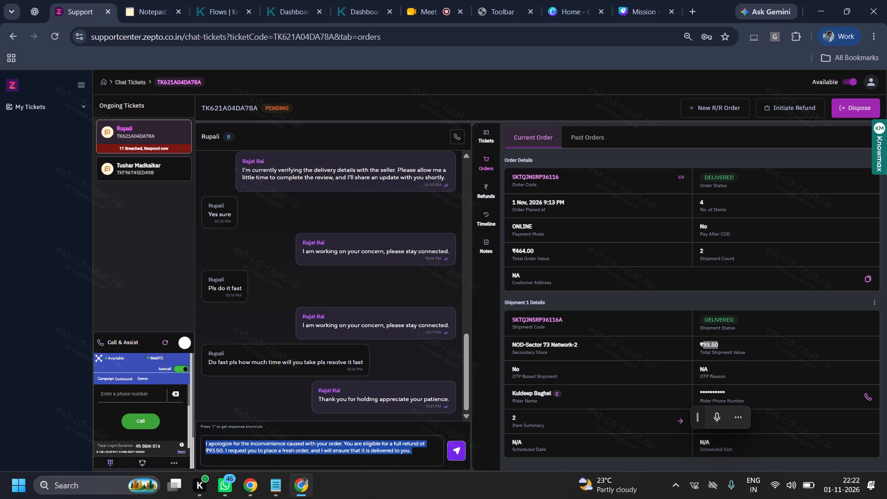
triple_click(373, 442)
triple_click(373, 442)
scroll(341, 389, up, 4)
scroll(346, 384, down, 5)
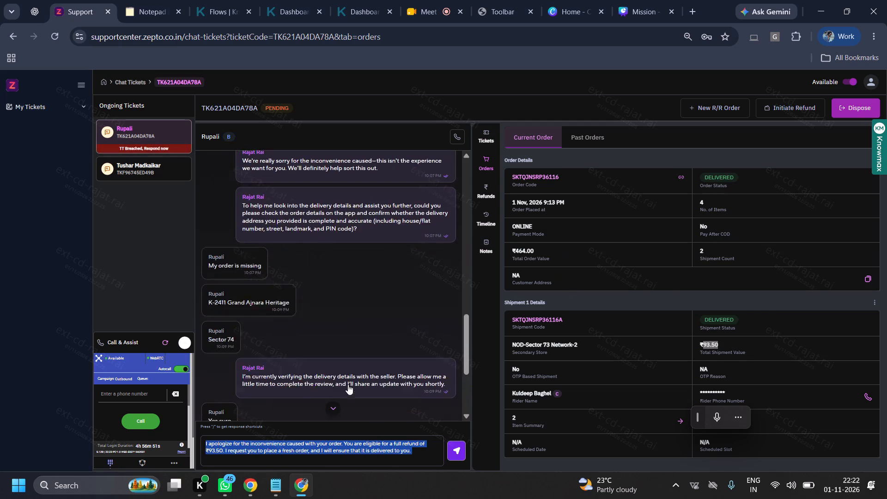
scroll(348, 384, down, 3)
scroll(348, 384, up, 1)
scroll(348, 384, down, 3)
click(379, 447)
key(Return)
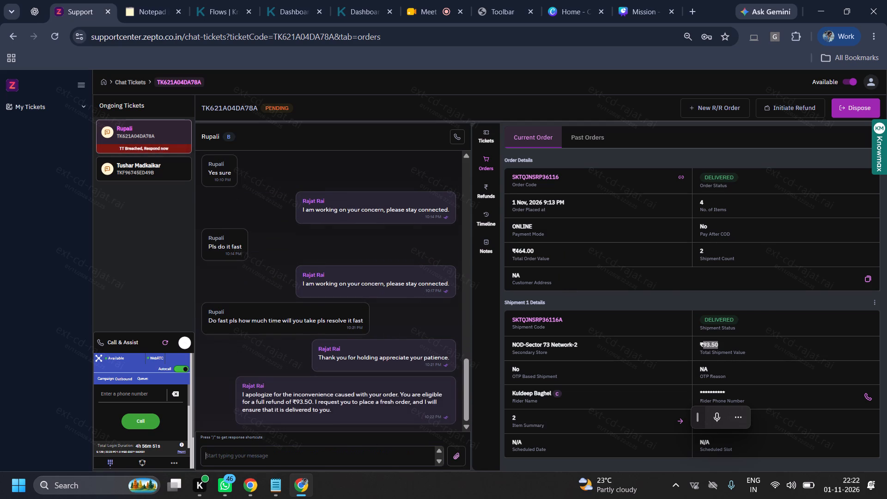
click(772, 111)
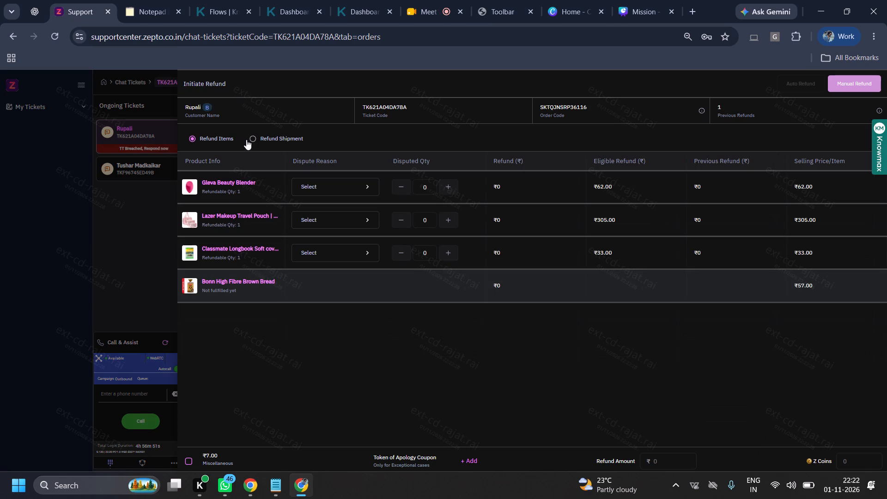
click(249, 140)
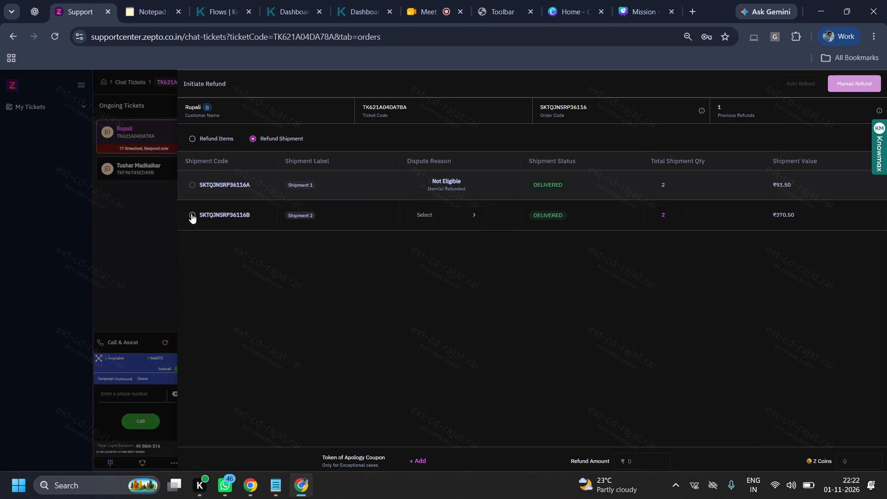
click(140, 231)
Copy the "We appreciate your time today" closing script from the online notepad and send it in ticket TK621A04DA78A.
click(149, 0)
click(50, 0)
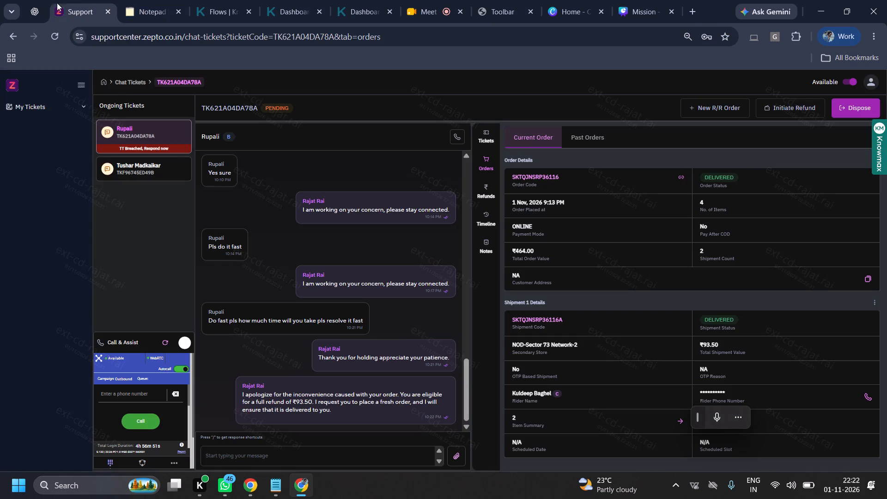
click(164, 0)
ctrl+triple_click(161, 223)
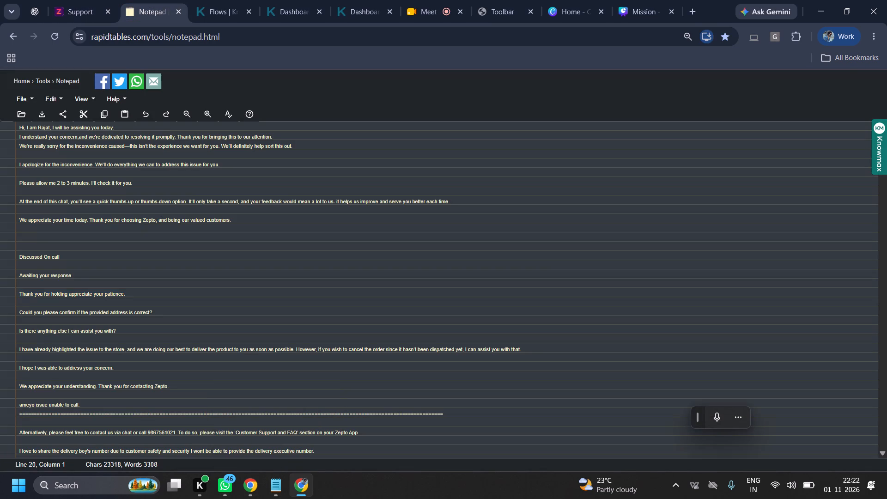
key(ctrl+c)
ctrl+click(82, 0)
ctrl+click(276, 451)
key(ctrl+v)
key(Return)
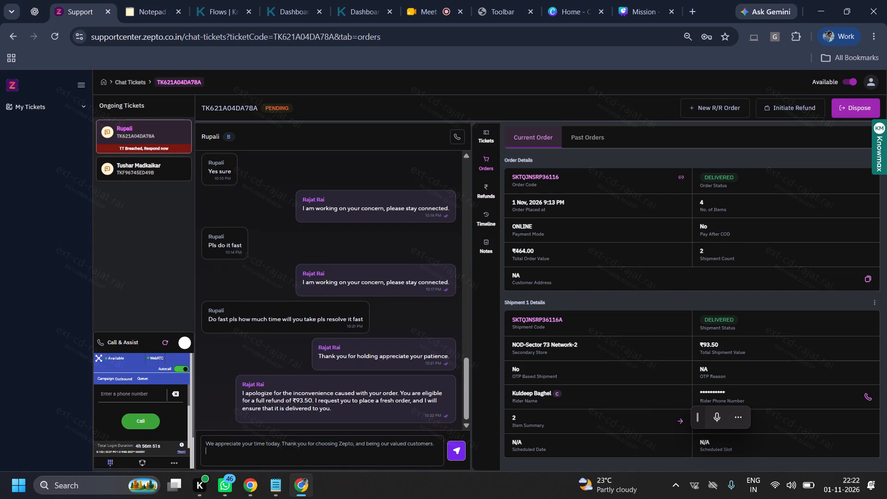
click(857, 107)
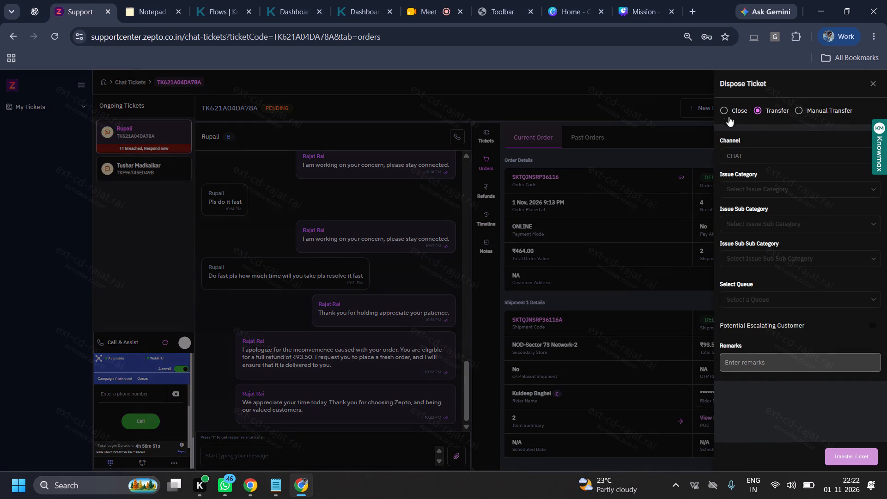
click(730, 110)
click(790, 297)
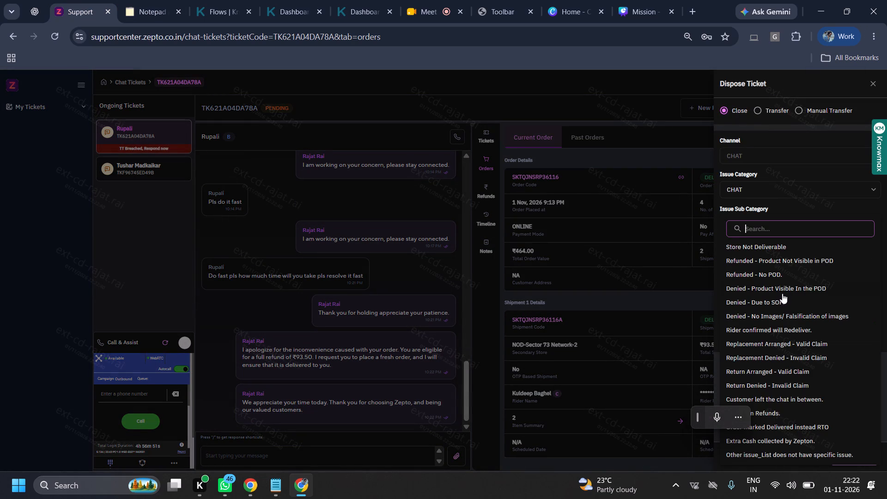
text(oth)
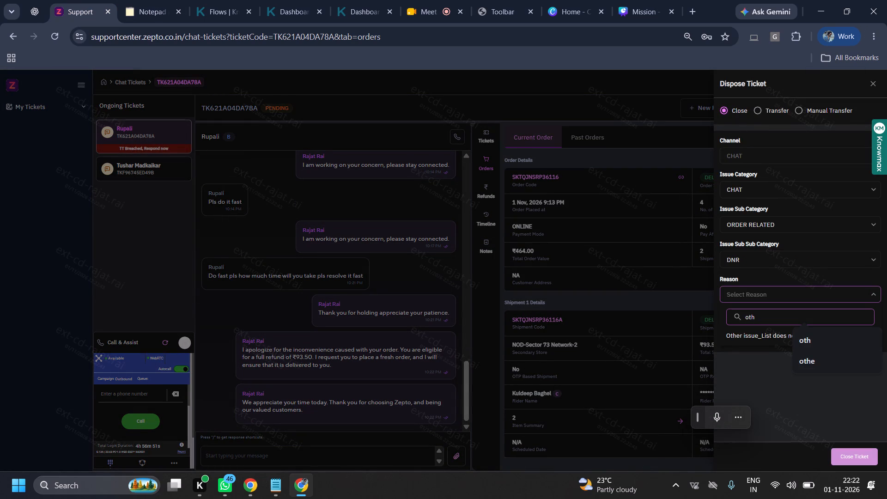
click(773, 334)
click(854, 465)
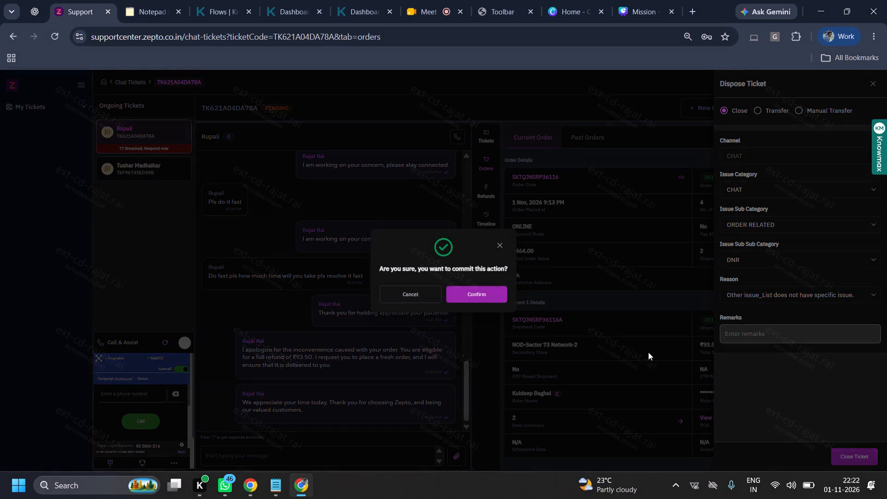
click(494, 302)
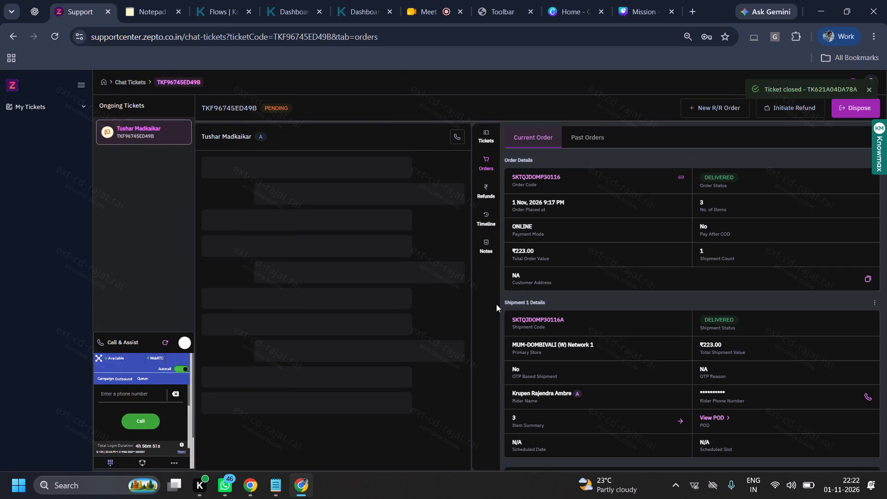
drag(306, 207, 347, 298)
click(347, 298)
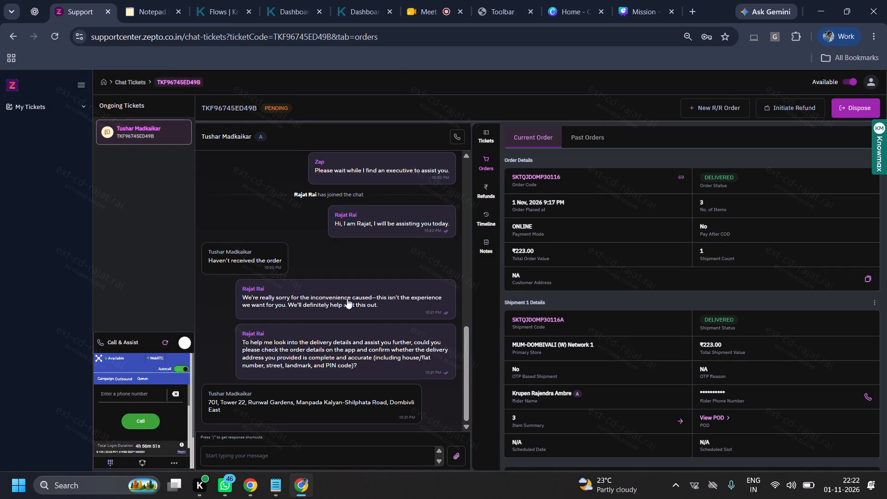
click(347, 298)
drag(340, 224, 378, 375)
click(380, 367)
drag(381, 367, 333, 243)
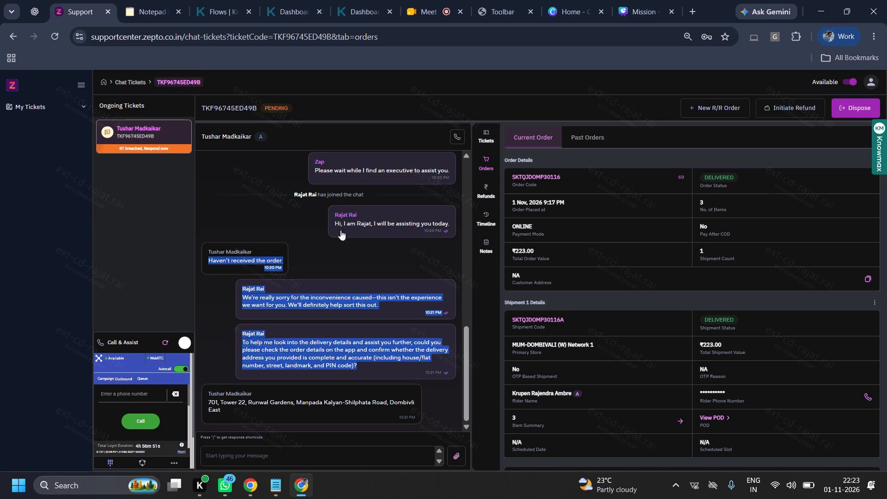
click(315, 251)
drag(362, 128, 390, 318)
click(390, 320)
drag(385, 359, 352, 262)
drag(352, 262, 348, 258)
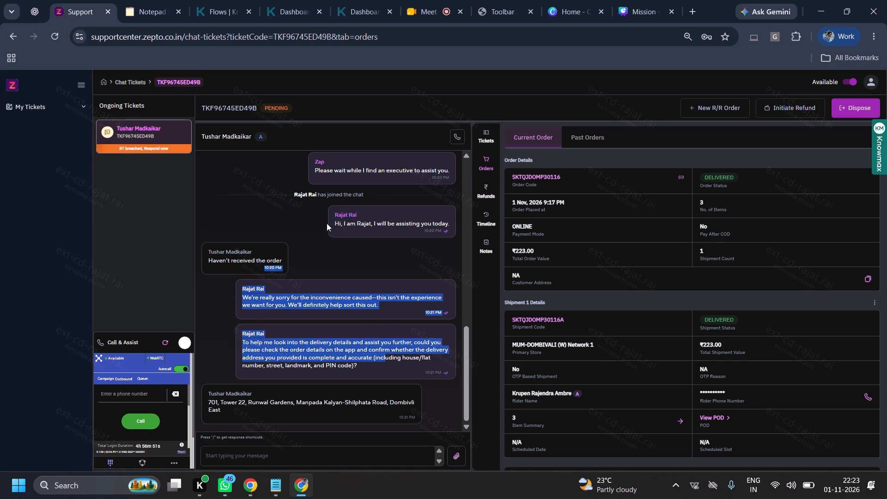
drag(326, 222, 347, 278)
drag(377, 357, 350, 251)
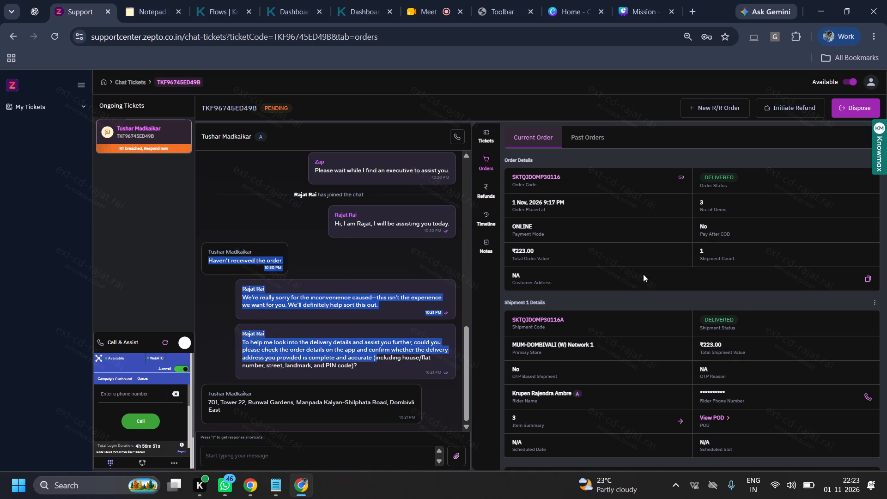
click(605, 282)
drag(580, 266, 631, 331)
click(630, 329)
drag(631, 330, 581, 195)
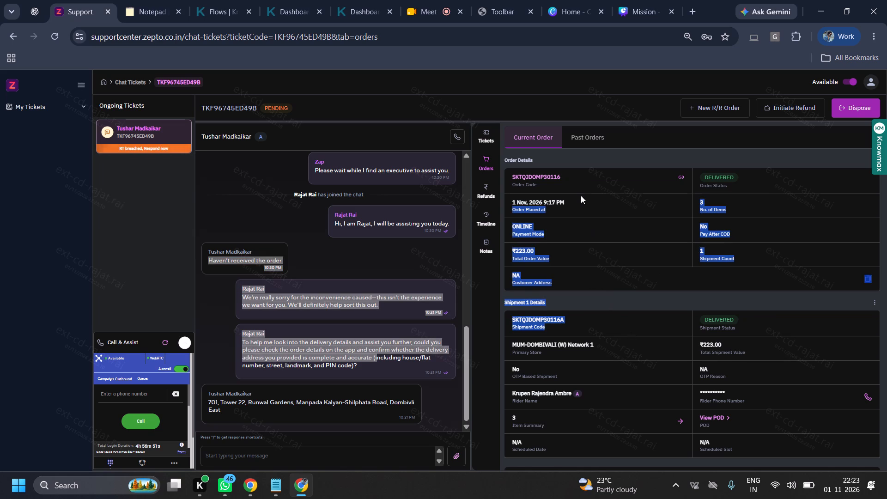
drag(581, 195, 524, 204)
drag(524, 204, 519, 206)
click(494, 140)
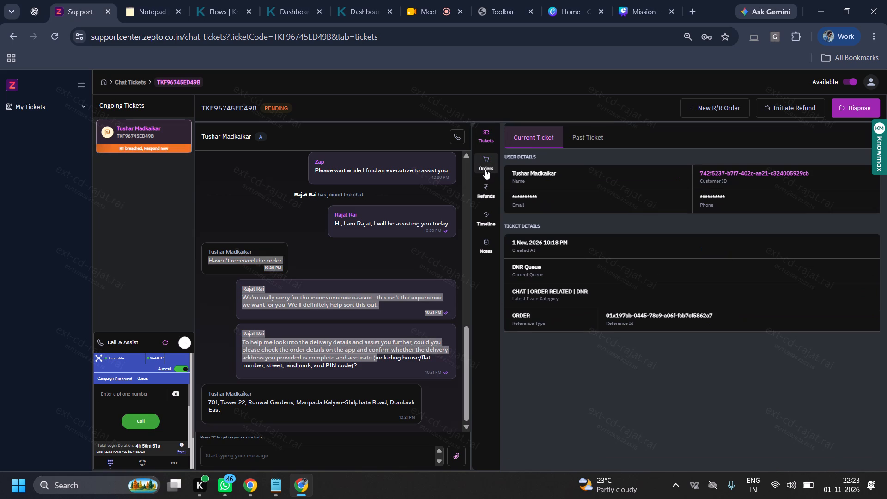
click(484, 168)
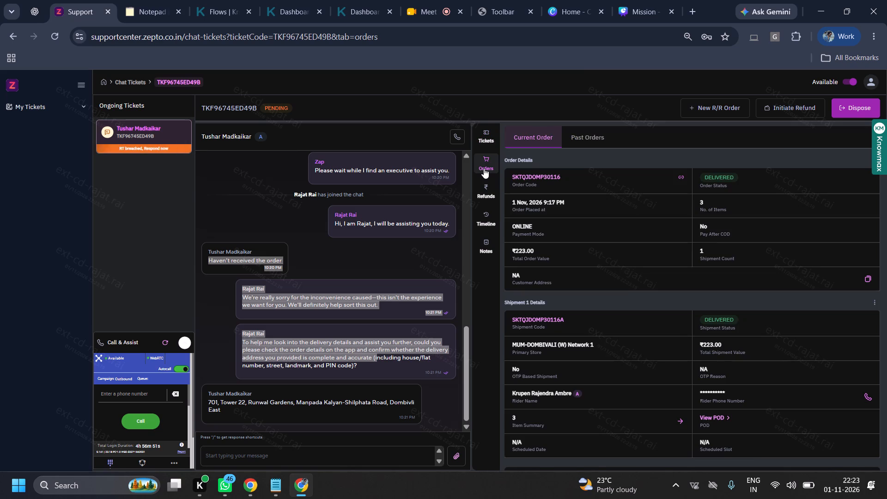
click(482, 167)
click(491, 163)
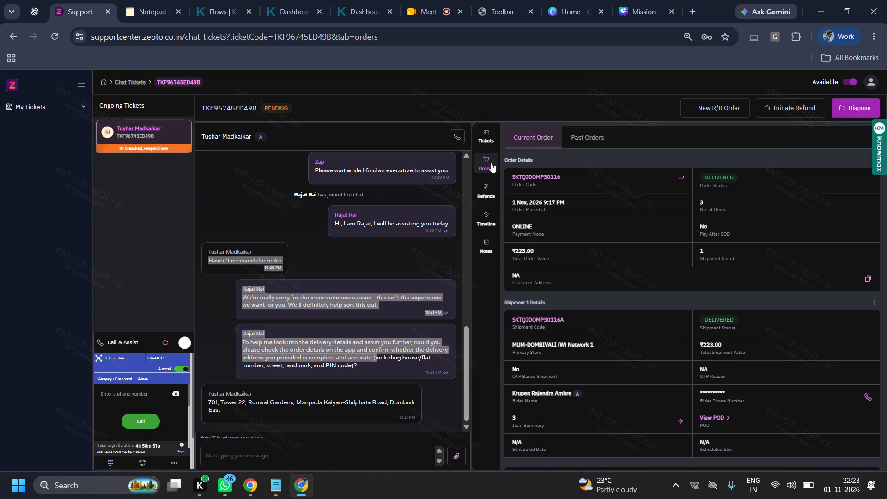
click(488, 136)
click(484, 169)
drag(577, 240, 512, 183)
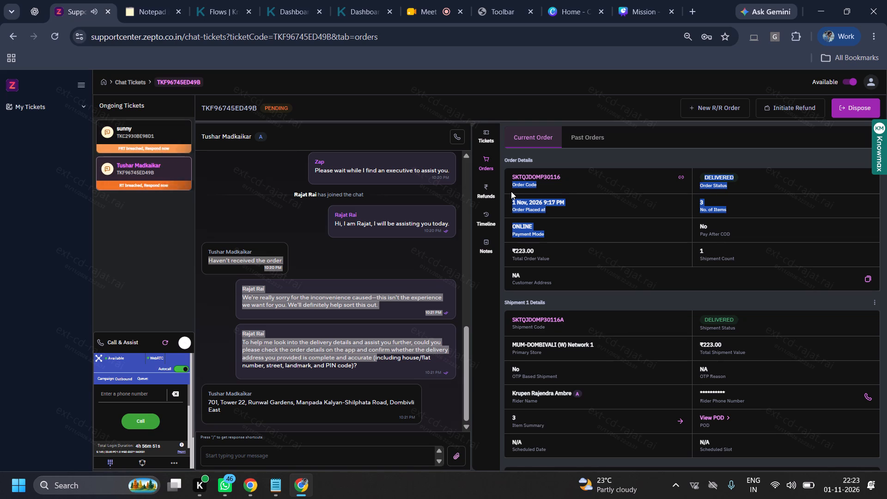
click(170, 135)
ctrl+click(168, 0)
ctrl+triple_click(120, 130)
key(ctrl+c)
ctrl+click(93, 0)
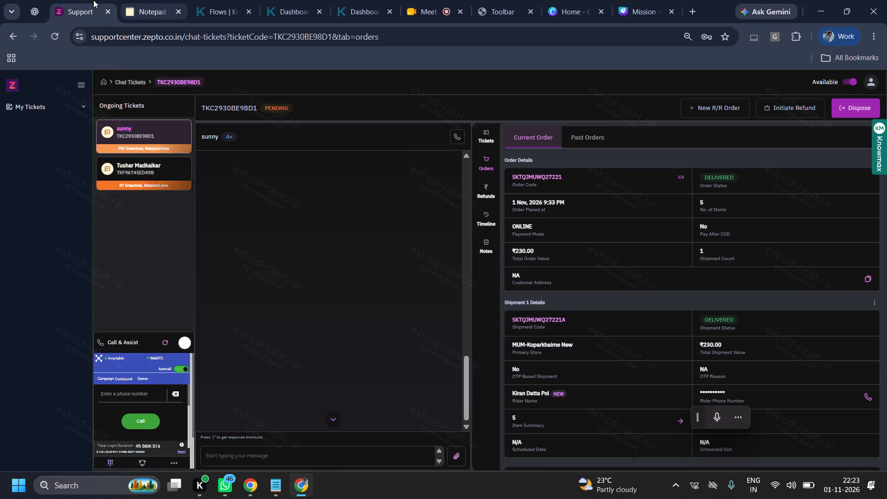
ctrl+click(288, 460)
key(ctrl+v)
key(Return)
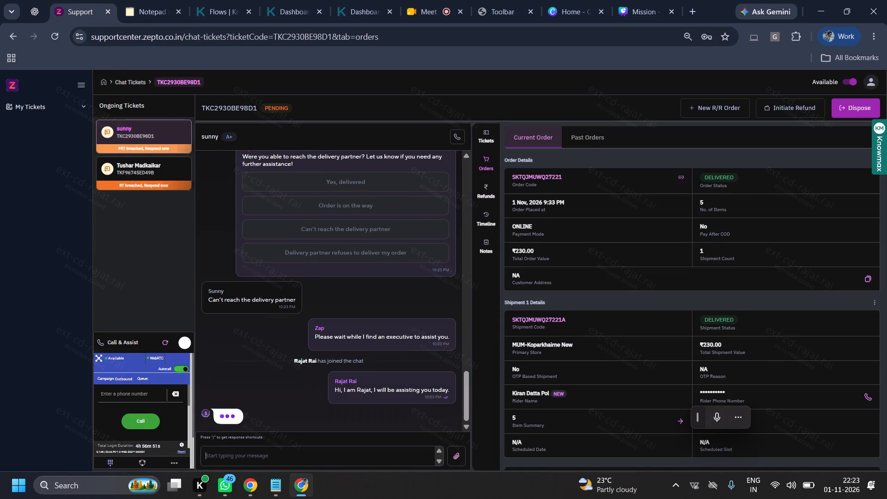
Copy the "We're really sorry for the inconvenience caused" script from the online notepad into ticket TKC2930BE98D1's reply.
click(146, 0)
ctrl+click(170, 140)
ctrl+triple_click(172, 145)
key(ctrl+c)
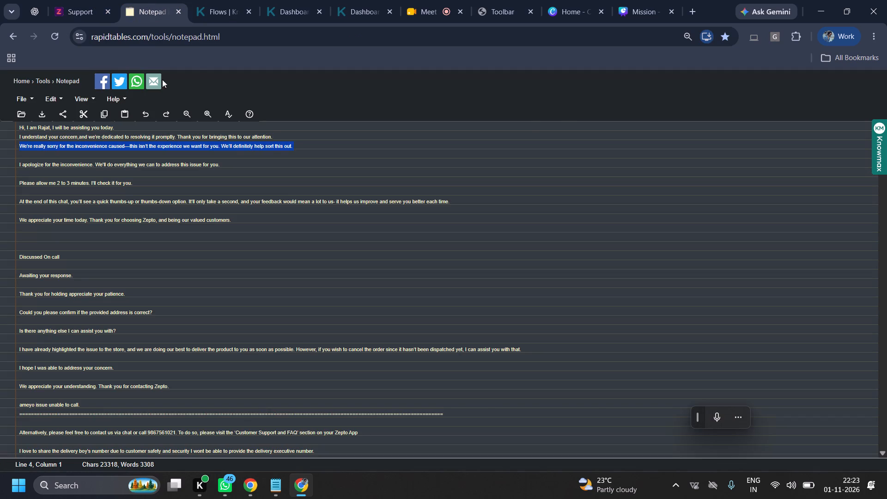
ctrl+click(124, 0)
ctrl+click(80, 0)
ctrl+click(299, 454)
key(ctrl+v)
ctrl+click(276, 486)
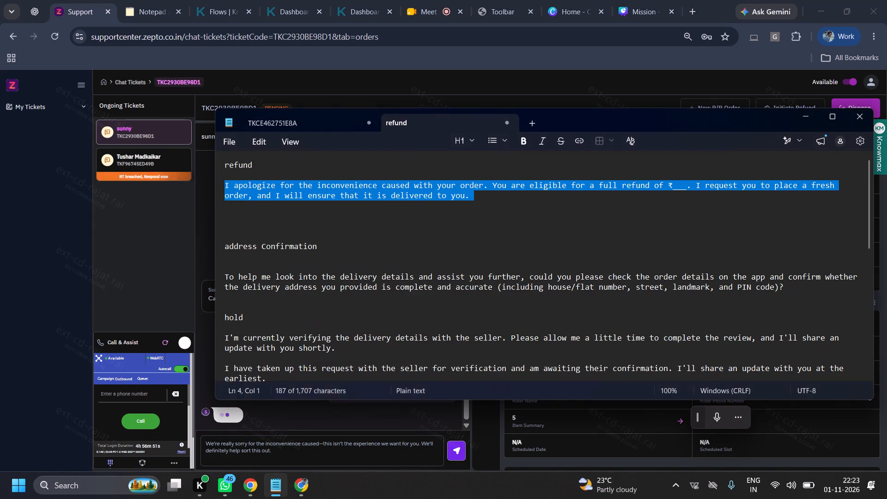
ctrl+triple_click(359, 287)
key(ctrl+c)
ctrl+click(196, 258)
ctrl+click(353, 457)
key(ctrl+Return)
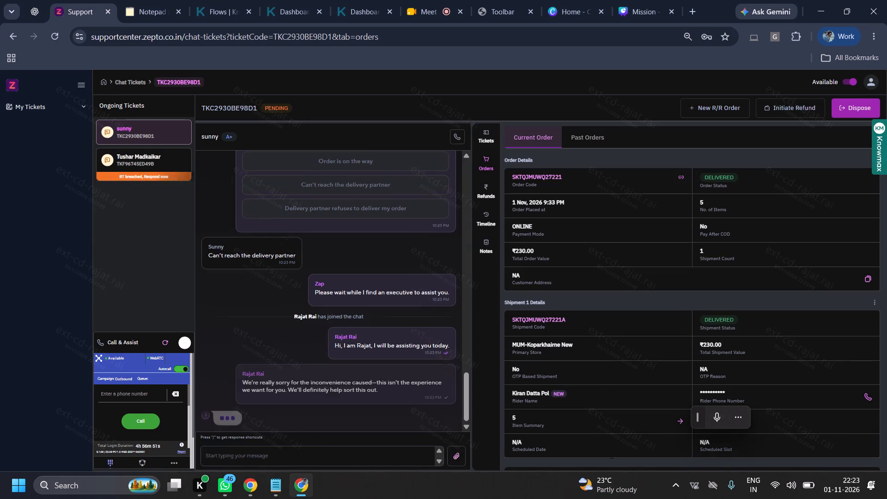
key(ctrl+v)
key(ctrl+Return)
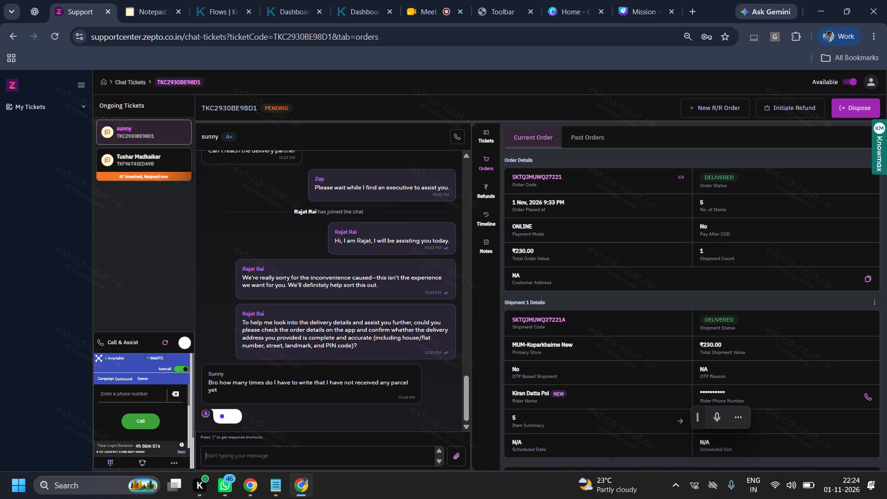
Answer the customer's complaint in ticket TKC2930BE98D1 with the refund note's "I'm currently verifying the delivery details with the seller" hold script.
triple_click(374, 382)
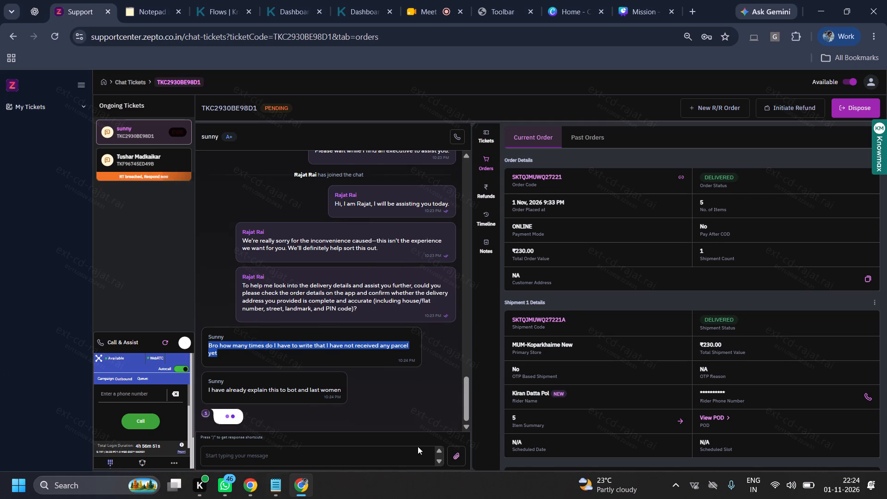
click(281, 495)
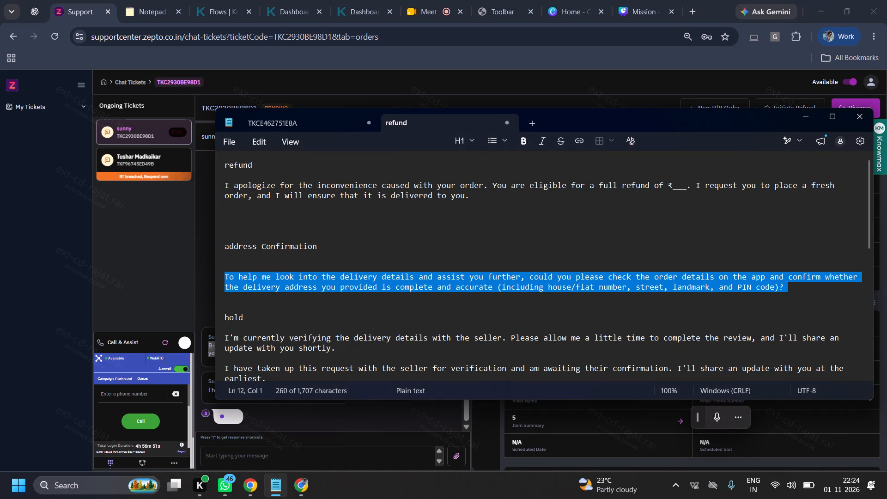
triple_click(280, 345)
key(ctrl+c)
ctrl+click(63, 289)
ctrl+click(333, 455)
key(ctrl+v)
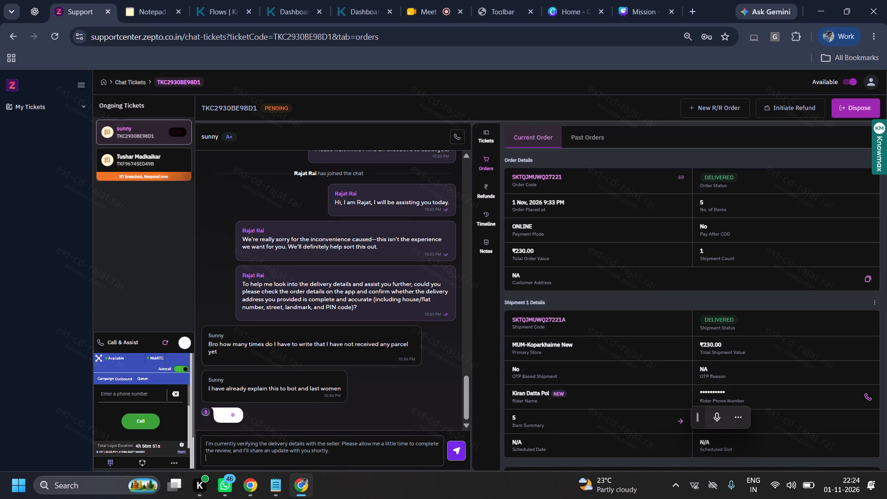
triple_click(336, 452)
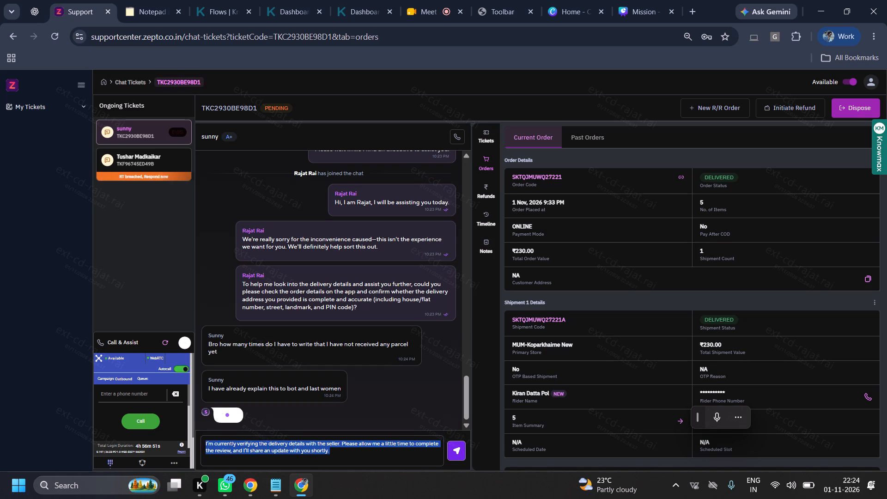
key(Return)
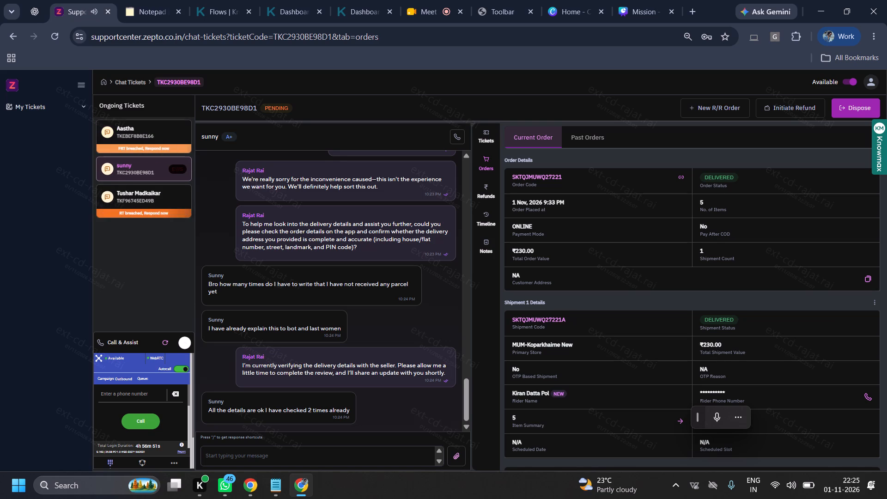
ctrl+click(179, 138)
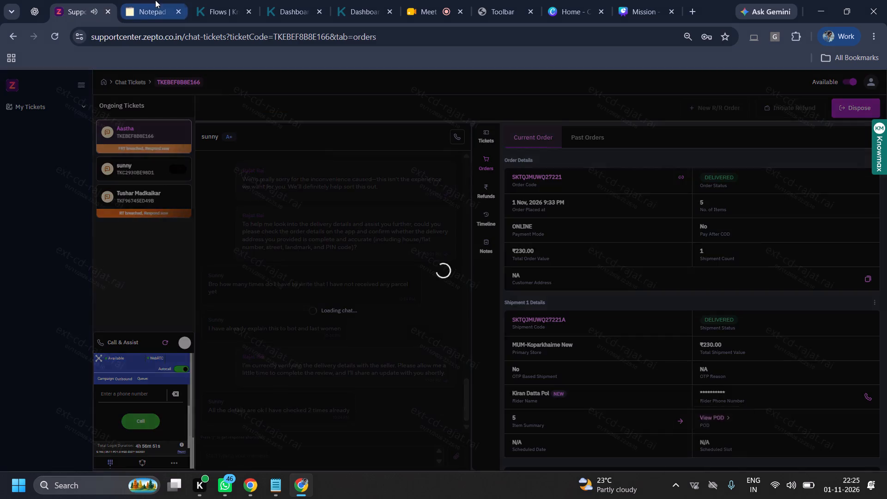
click(155, 0)
ctrl+triple_click(121, 132)
key(ctrl+c)
ctrl+click(87, 0)
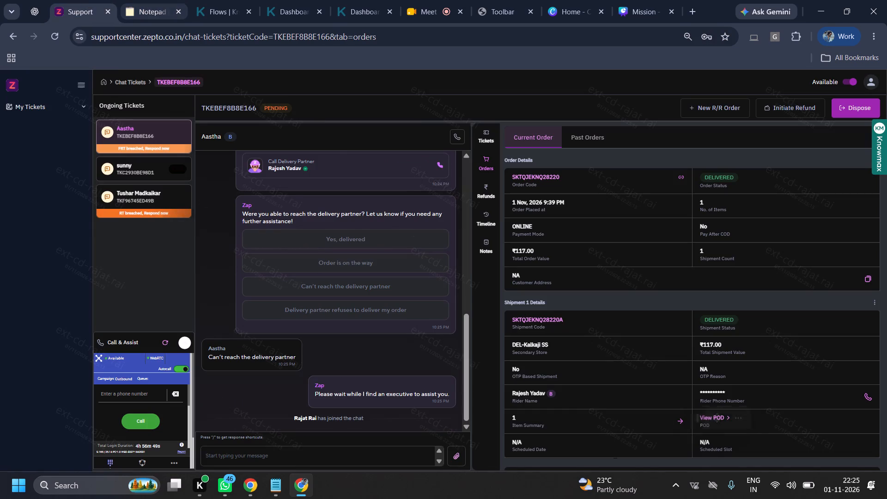
ctrl+click(256, 451)
key(ctrl+v)
key(Return)
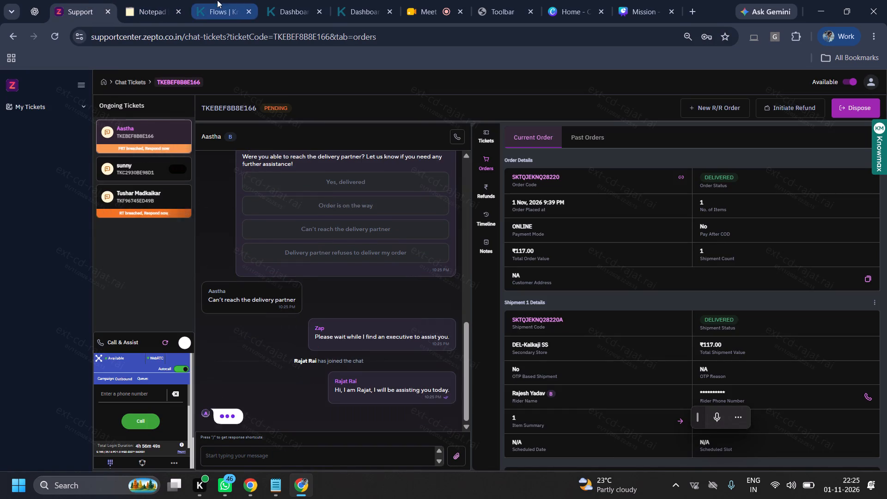
click(161, 0)
ctrl+triple_click(218, 148)
key(ctrl+c)
ctrl+click(70, 0)
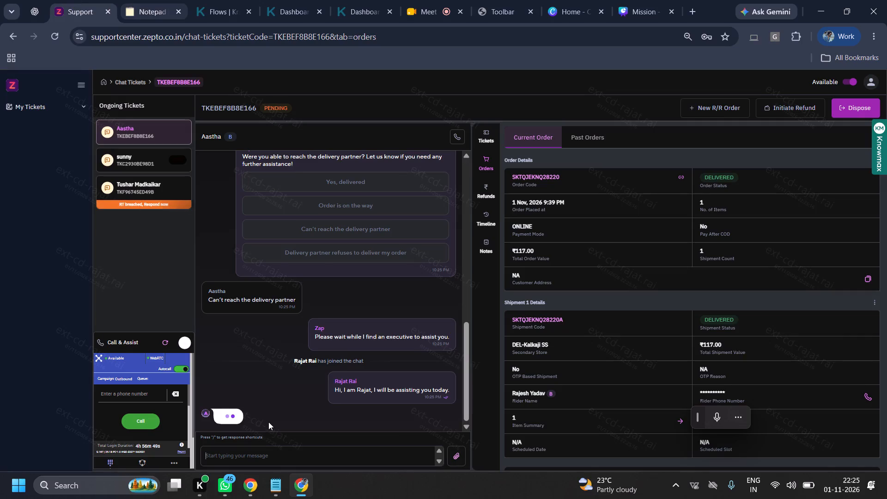
ctrl+click(284, 461)
key(ctrl+v)
click(276, 484)
triple_click(325, 289)
key(ctrl+c)
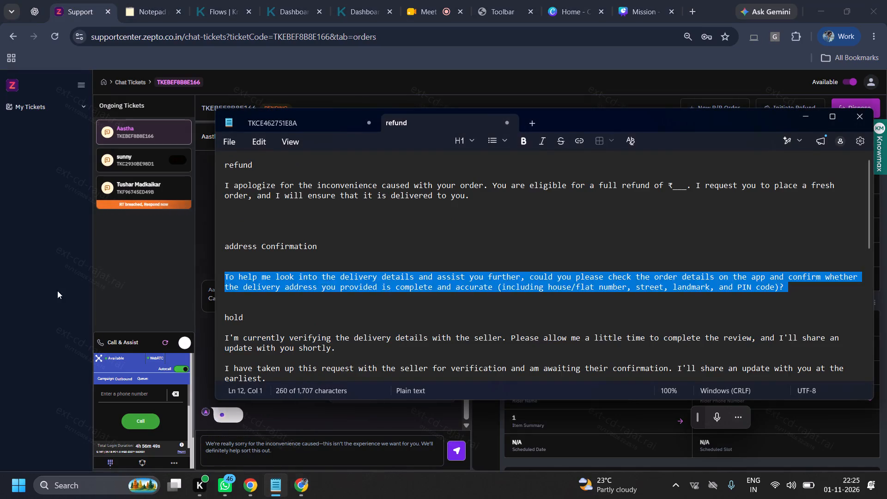
ctrl+click(57, 291)
ctrl+click(293, 444)
key(ctrl+Return)
key(ctrl+v)
key(ctrl+Return)
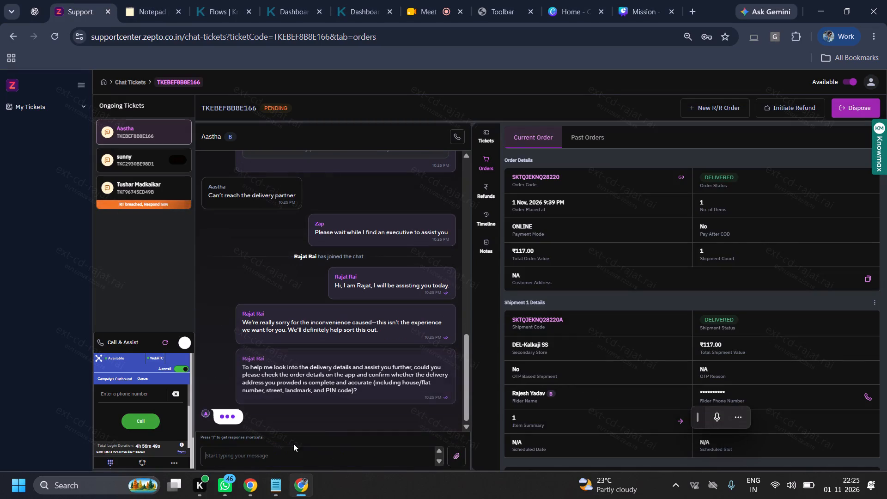
click(859, 398)
click(868, 398)
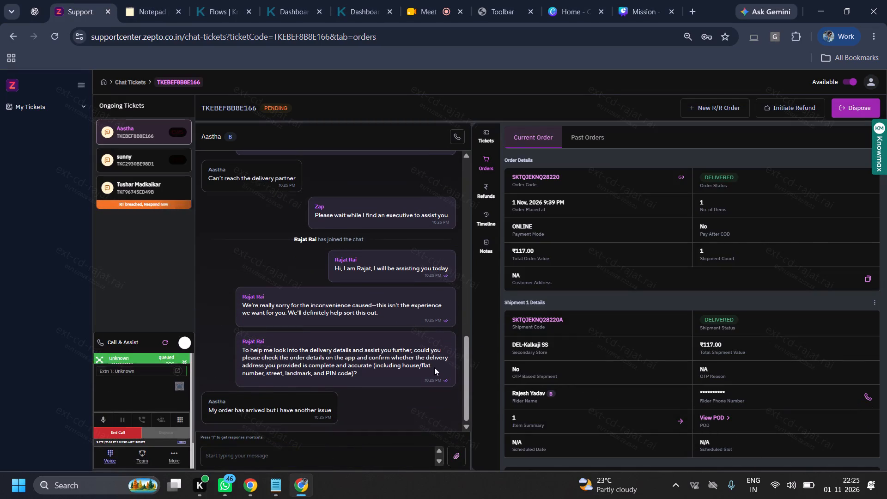
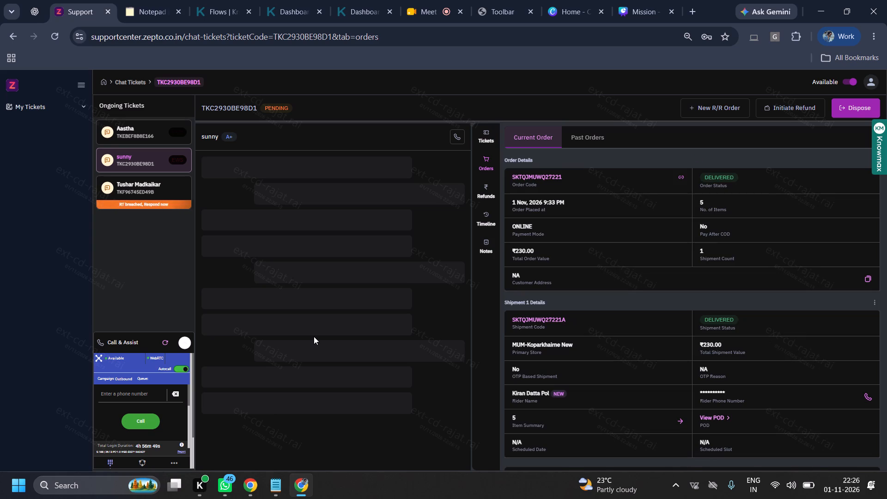
click(61, 36)
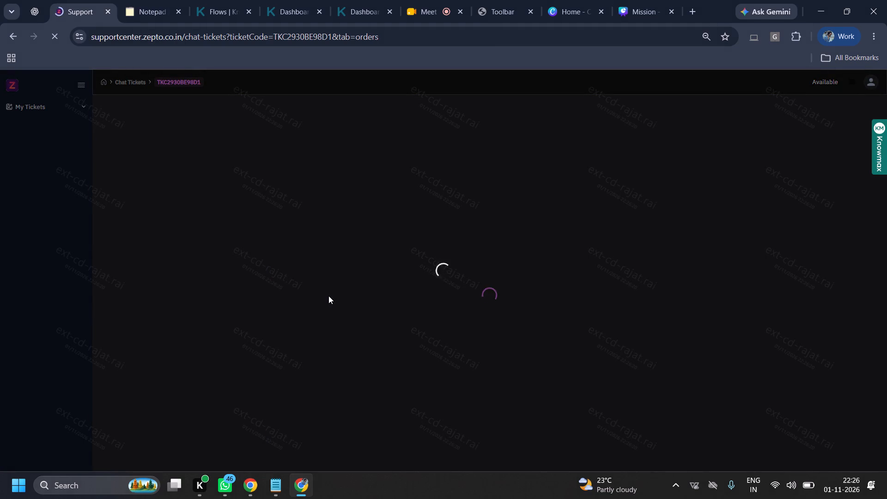
double_click(61, 39)
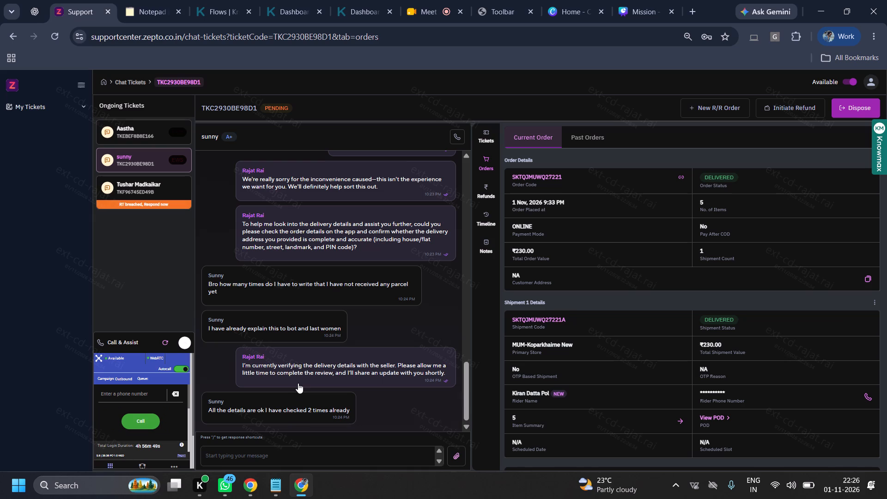
drag(304, 372, 343, 358)
drag(242, 408, 284, 398)
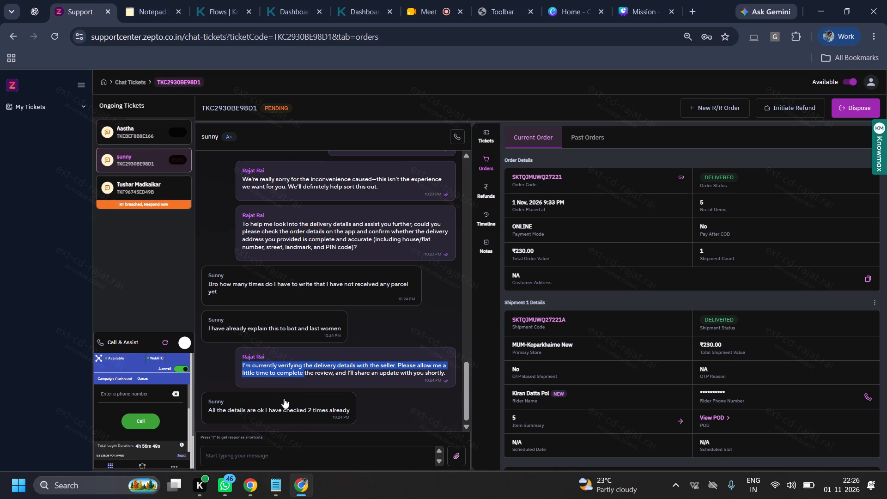
drag(284, 398, 309, 410)
drag(293, 411, 350, 411)
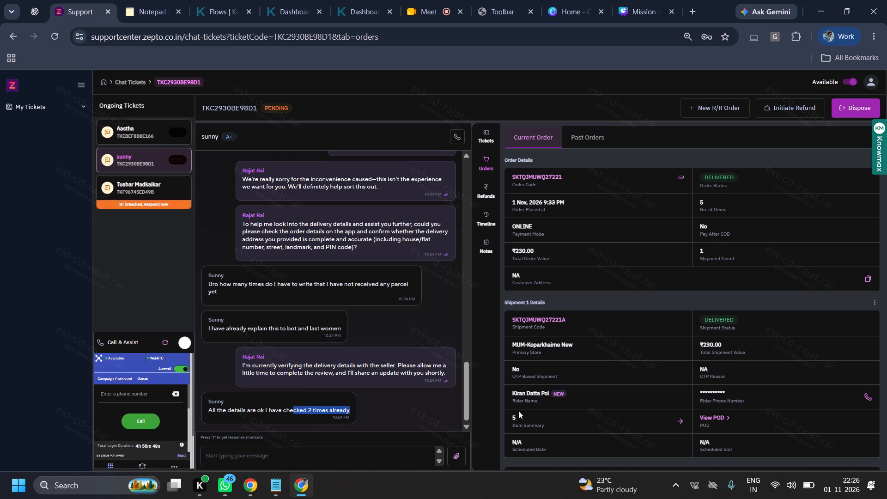
click(150, 205)
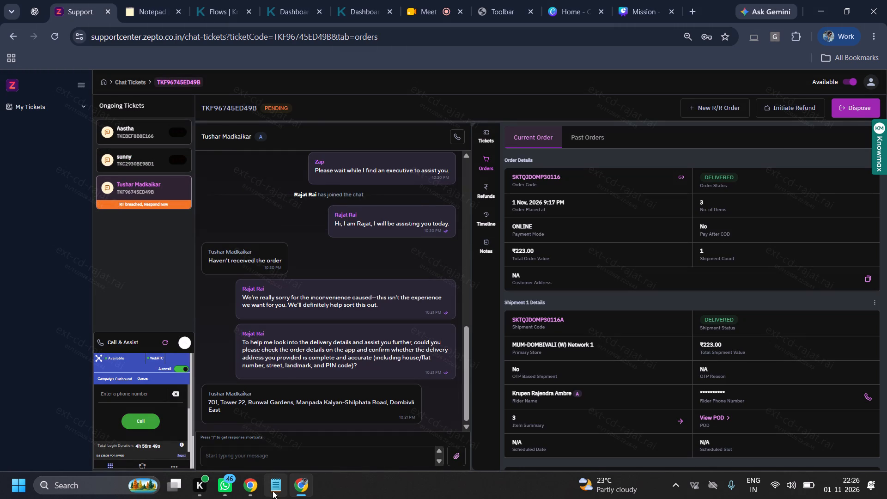
click(273, 491)
click(308, 355)
ctrl+triple_click(308, 349)
key(ctrl+c)
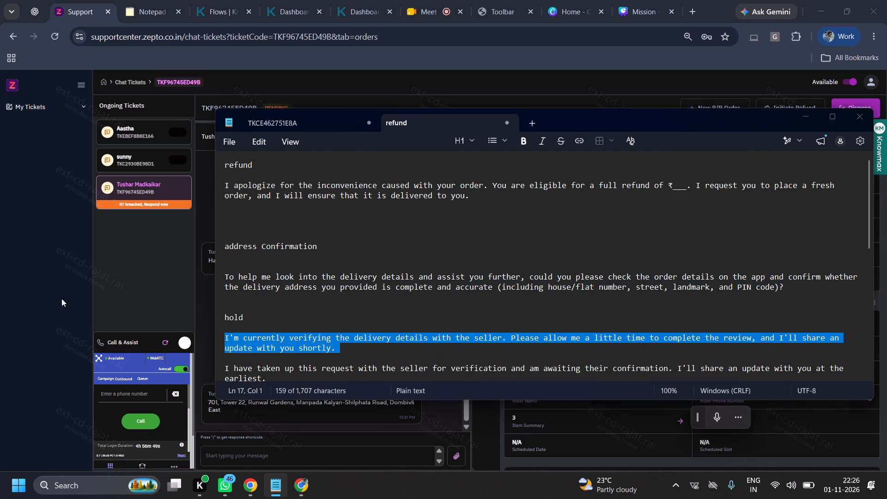
ctrl+click(61, 298)
ctrl+click(279, 454)
key(ctrl+v)
key(Return)
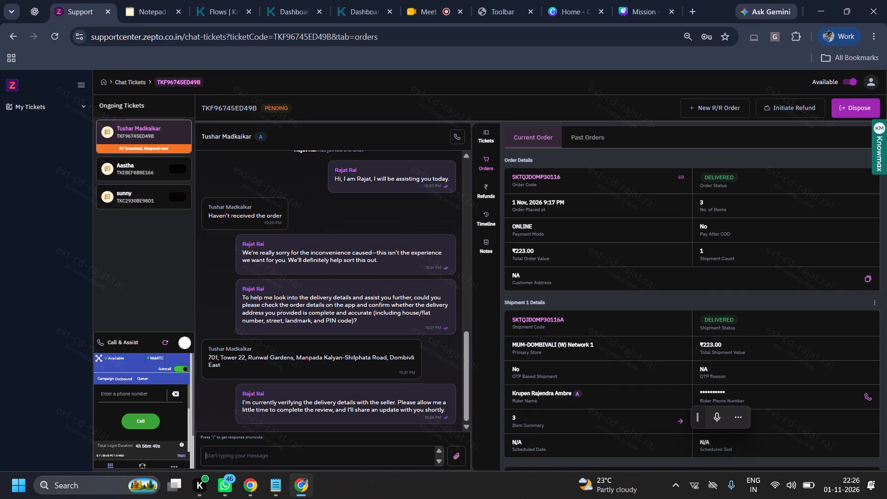
click(483, 134)
click(486, 166)
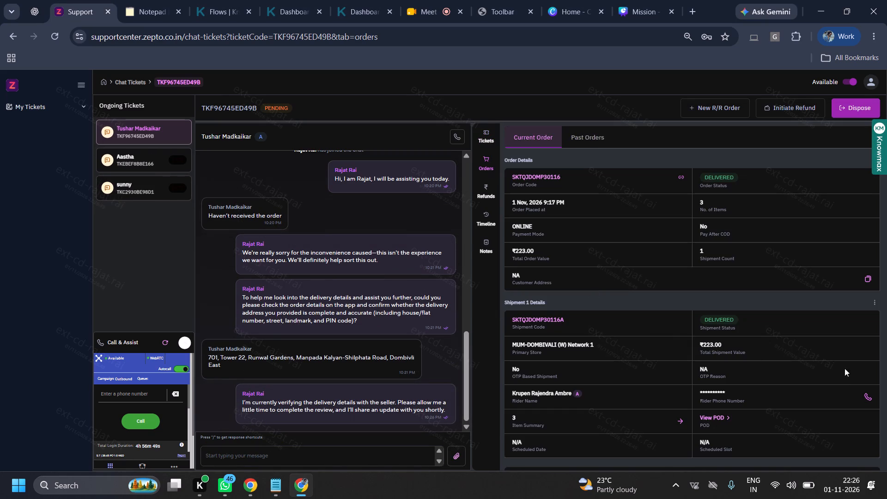
click(870, 398)
Open ticket TKEBEF8B8E166.
click(165, 167)
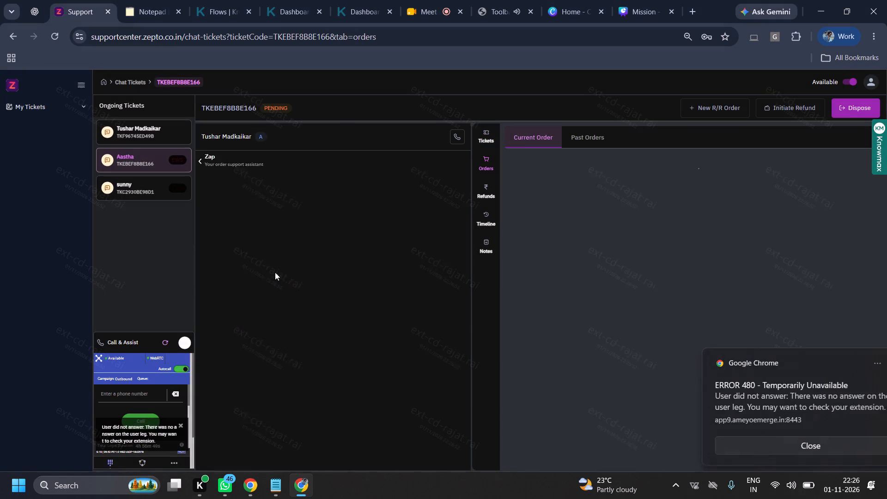
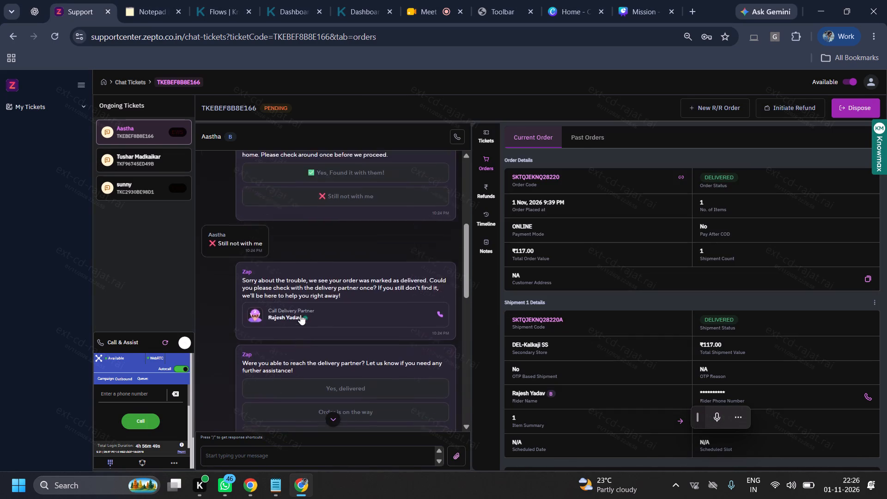
scroll(300, 315, up, 5)
scroll(300, 315, down, 12)
scroll(300, 315, up, 1)
scroll(300, 315, down, 8)
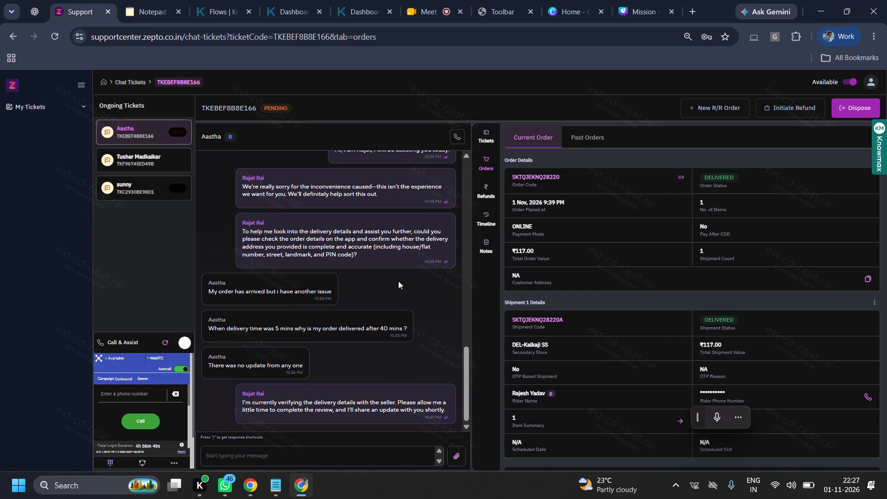
click(865, 396)
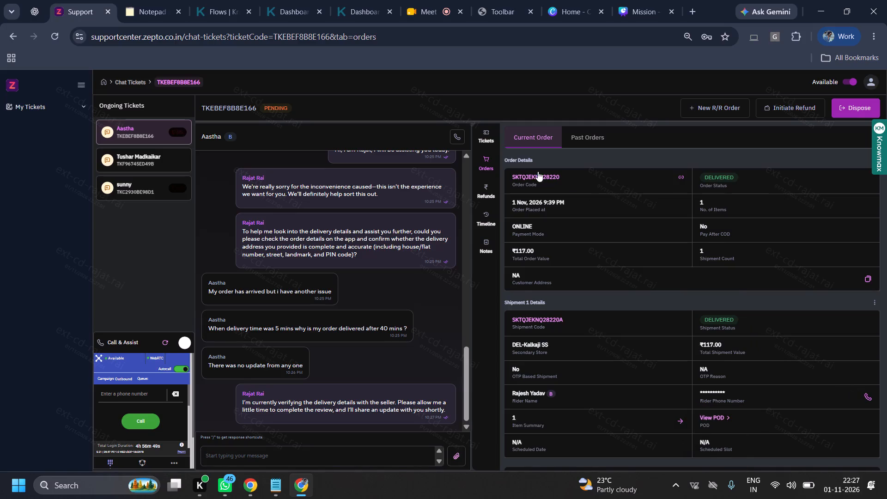
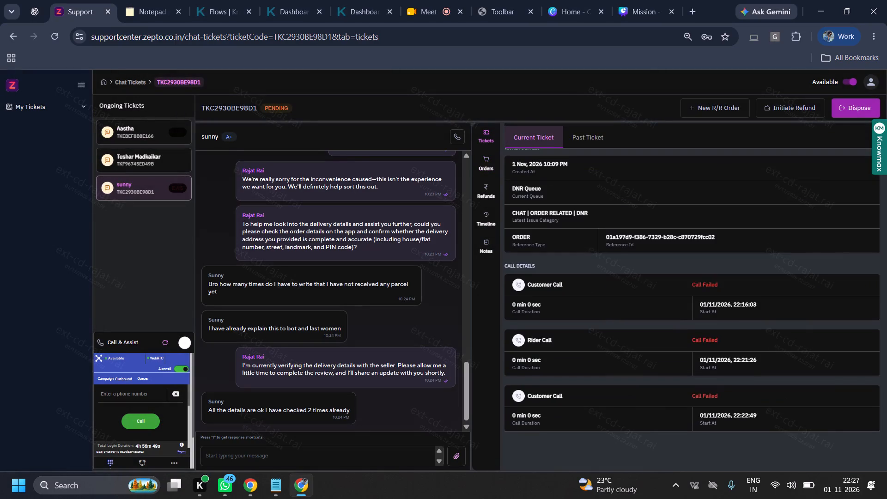
scroll(586, 289, down, 2)
click(481, 248)
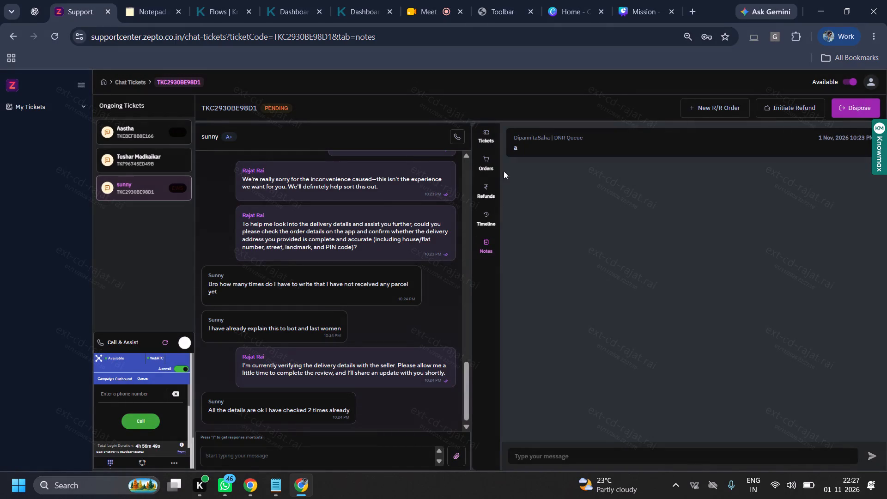
click(498, 165)
scroll(354, 290, up, 13)
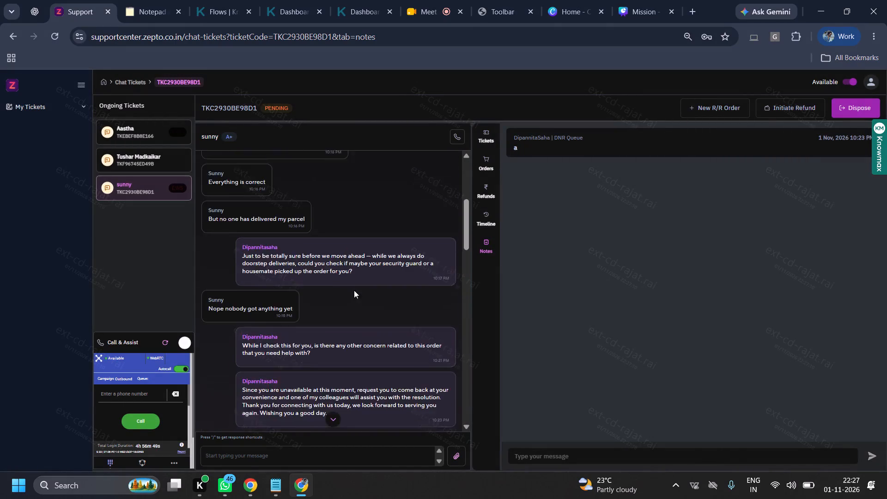
scroll(354, 290, up, 3)
scroll(354, 290, down, 20)
scroll(354, 290, up, 1)
scroll(354, 290, down, 1)
click(481, 160)
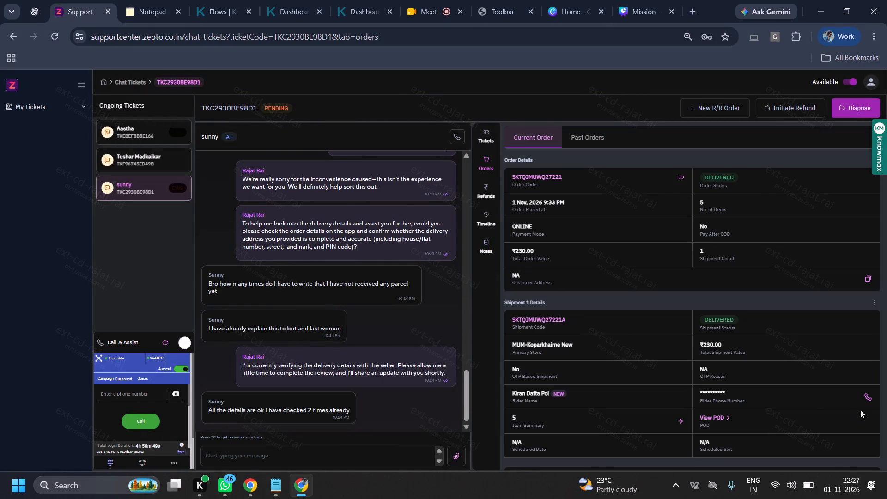
click(870, 396)
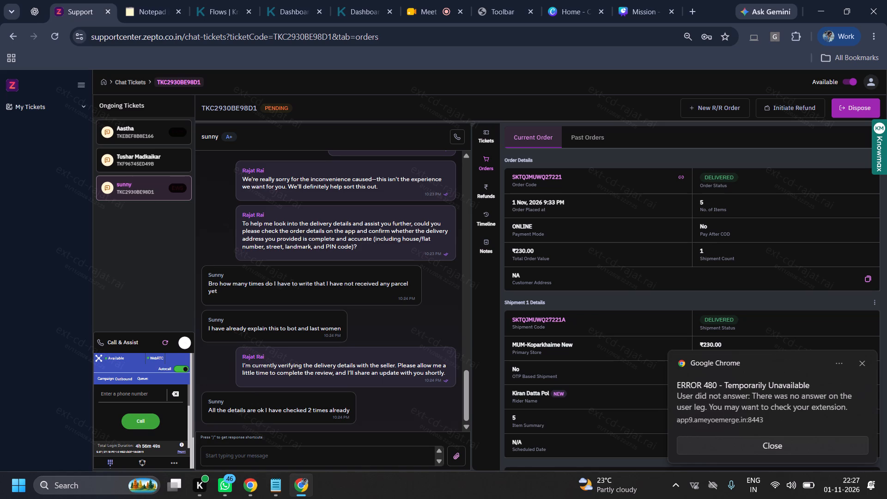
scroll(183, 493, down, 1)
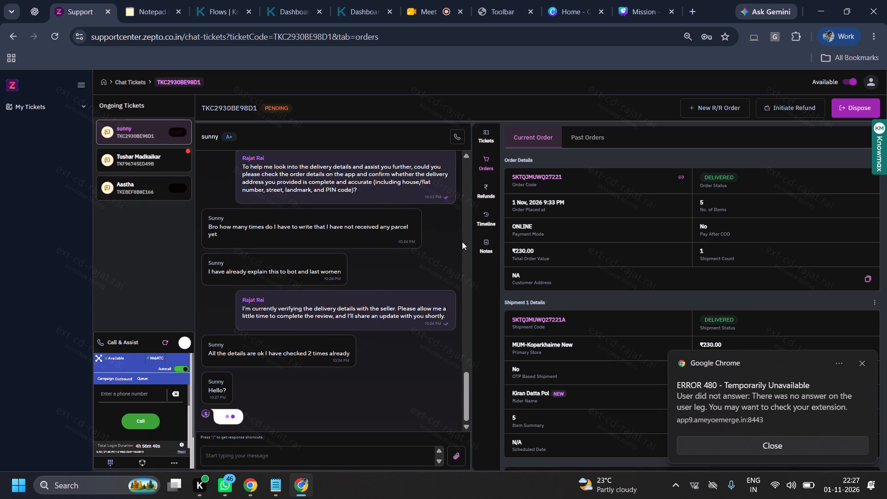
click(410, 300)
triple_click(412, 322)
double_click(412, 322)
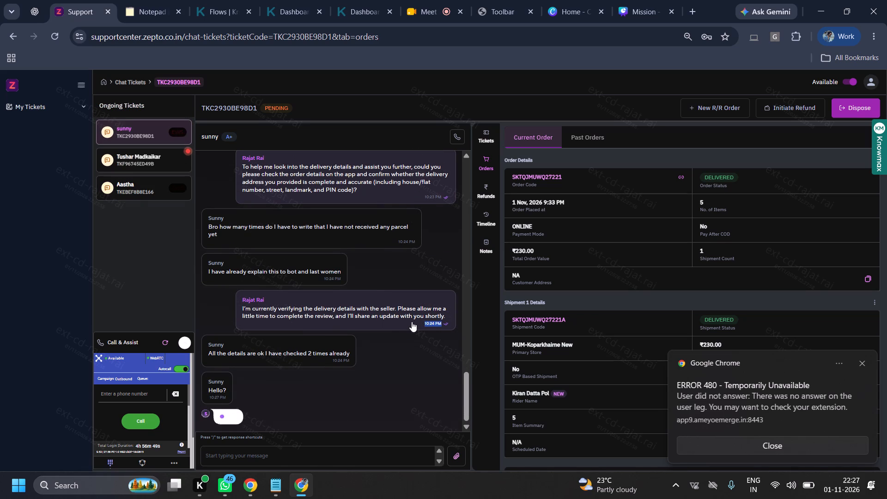
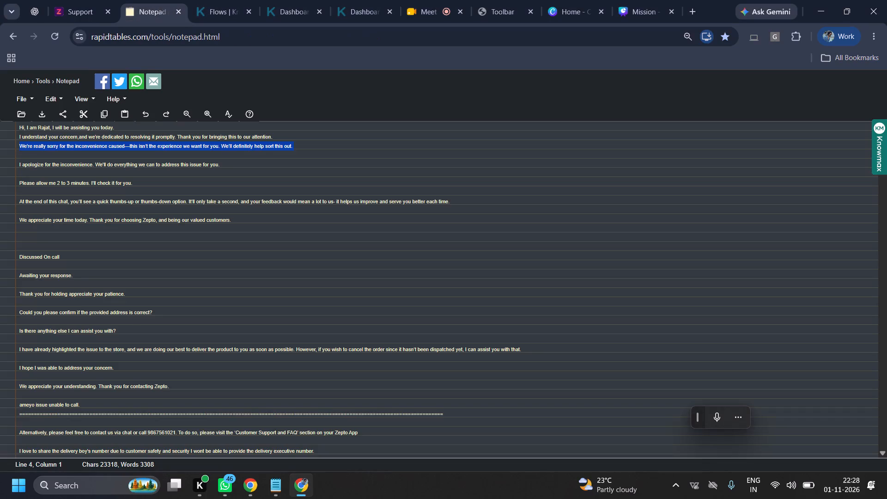
scroll(481, 230, down, 10)
drag(886, 201, 853, 498)
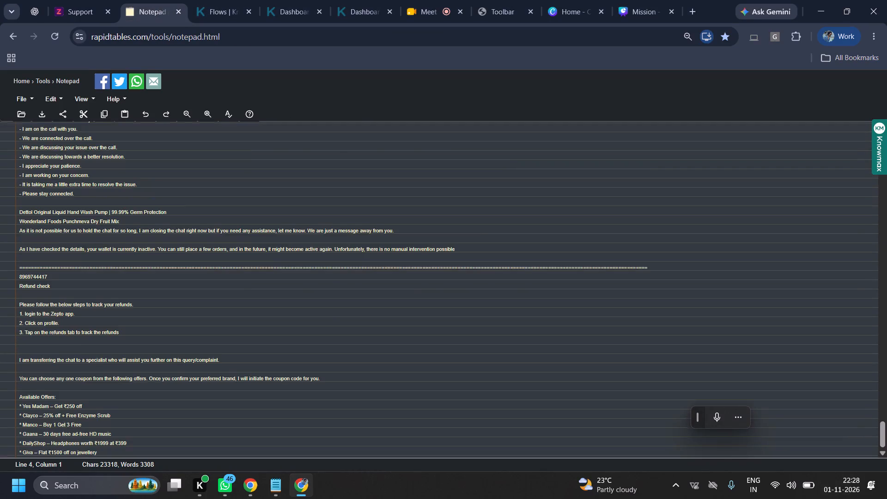
scroll(36, 327, up, 2)
drag(22, 217, 79, 215)
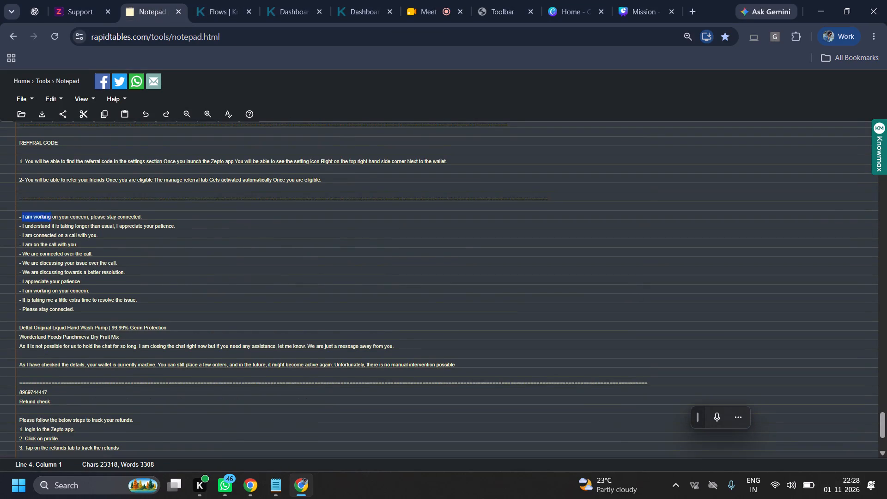
drag(79, 215, 155, 220)
key(ctrl+c)
click(64, 0)
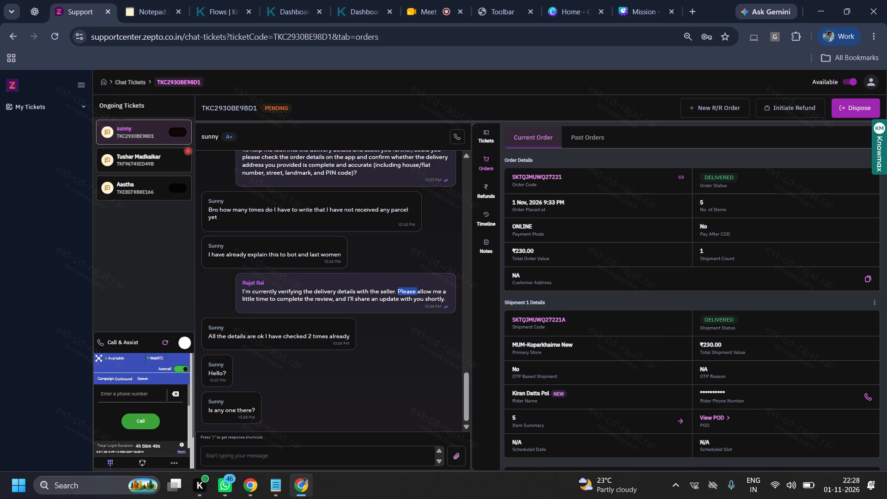
ctrl+click(309, 452)
key(ctrl+v)
key(Return)
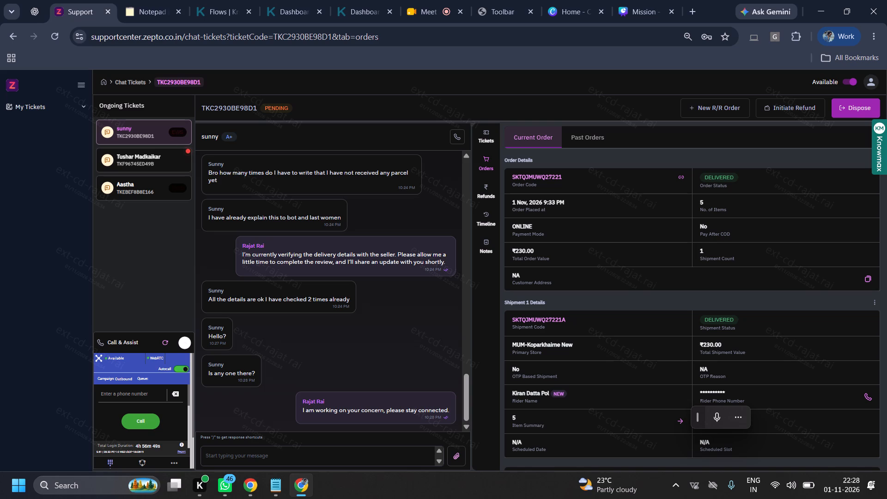
drag(291, 254, 334, 370)
double_click(334, 368)
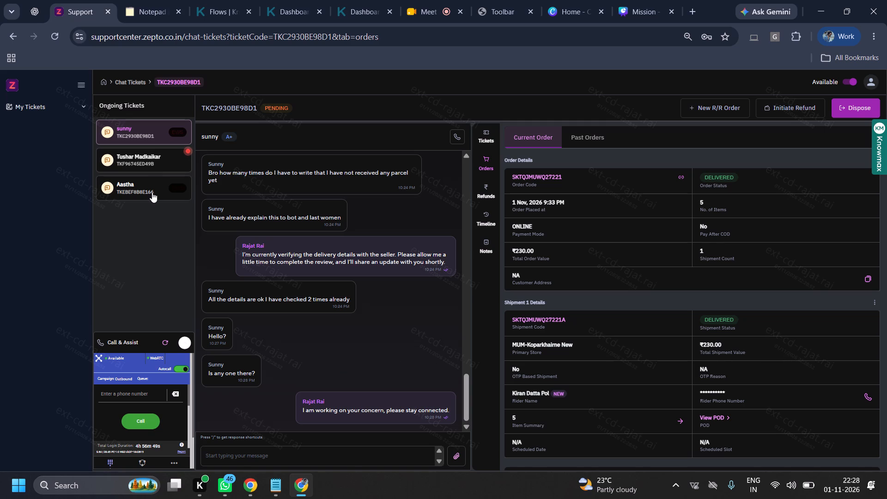
Check the ongoing chats of tickets TKF96745ED49B and TKEBEF8B8E166 for new customer messages.
click(151, 158)
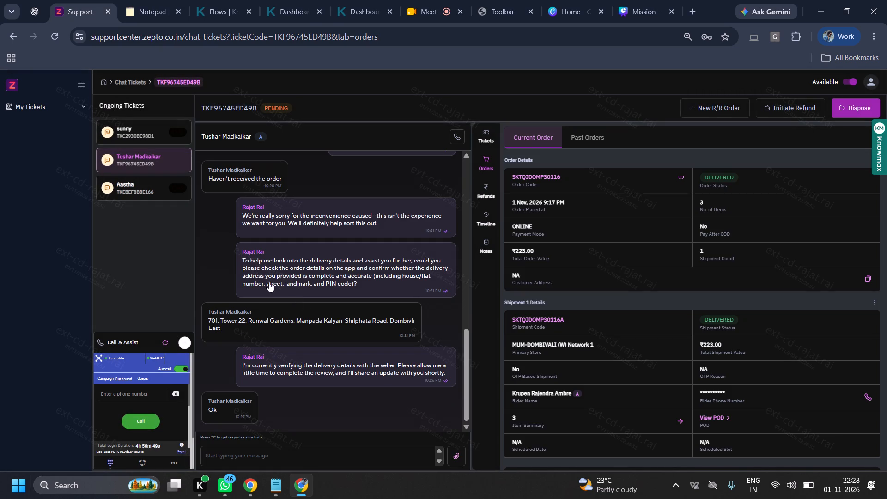
click(139, 200)
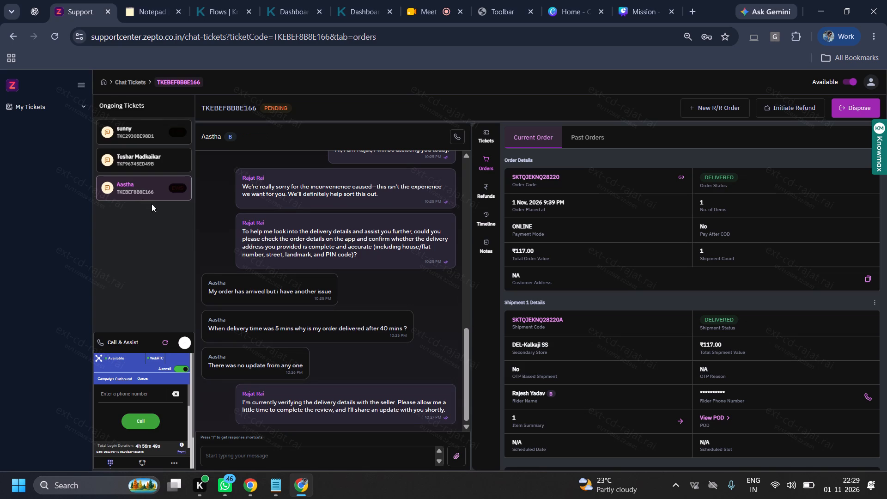
click(146, 125)
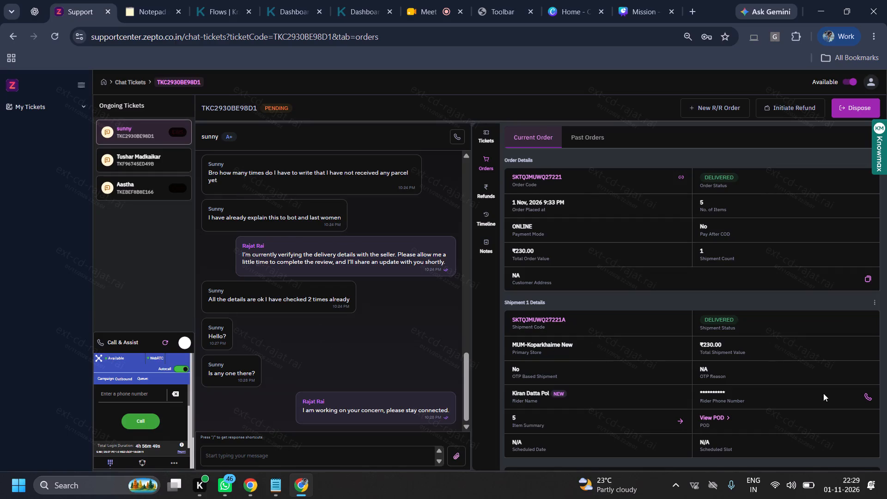
click(492, 137)
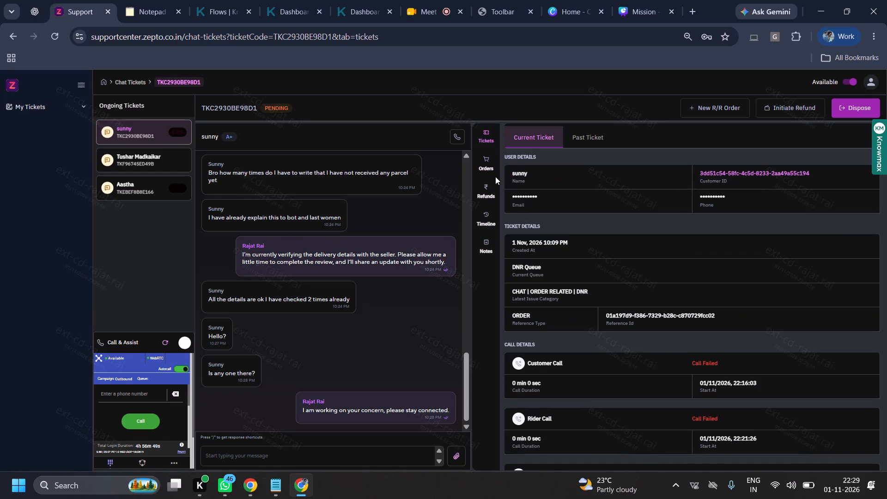
click(490, 168)
click(865, 397)
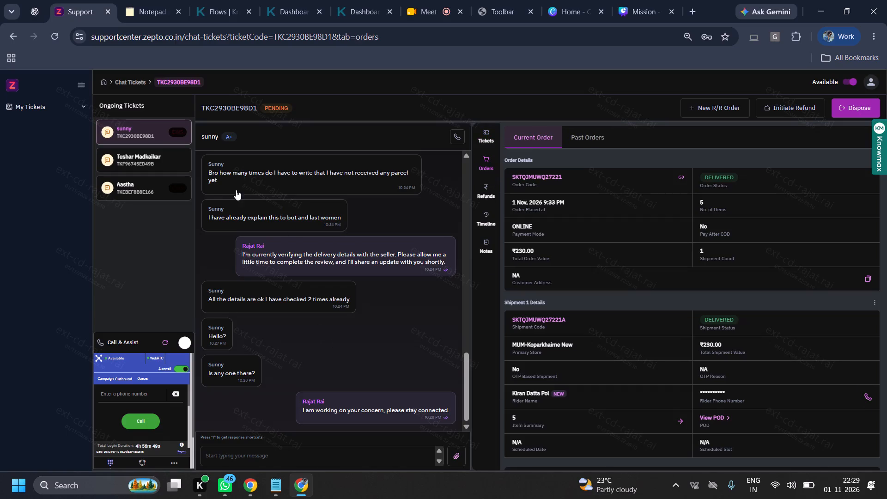
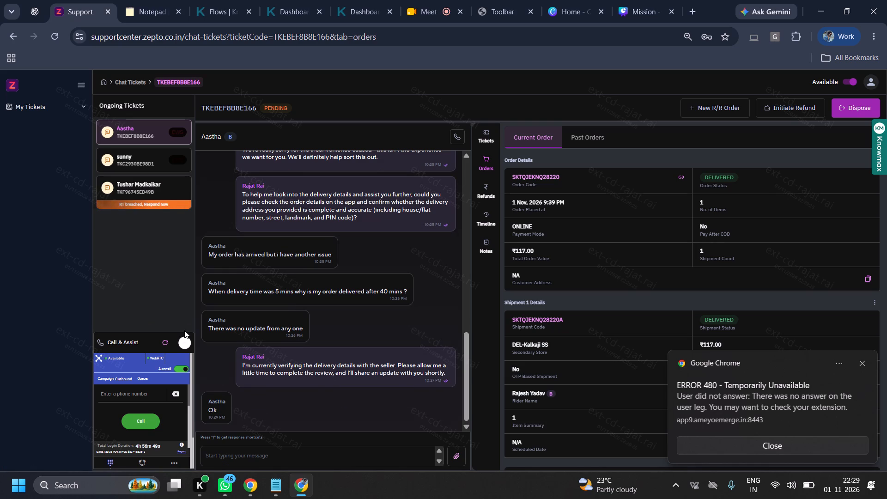
drag(264, 351, 284, 386)
click(284, 386)
drag(284, 371, 297, 419)
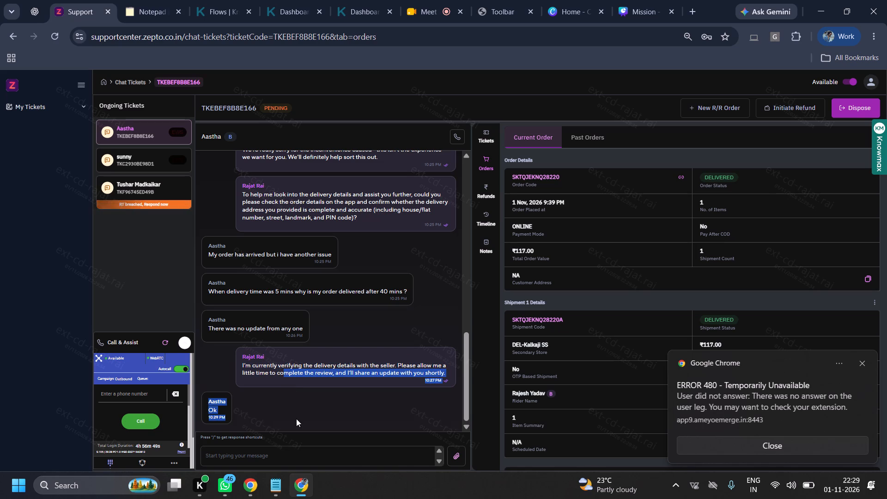
click(296, 419)
drag(296, 419, 281, 300)
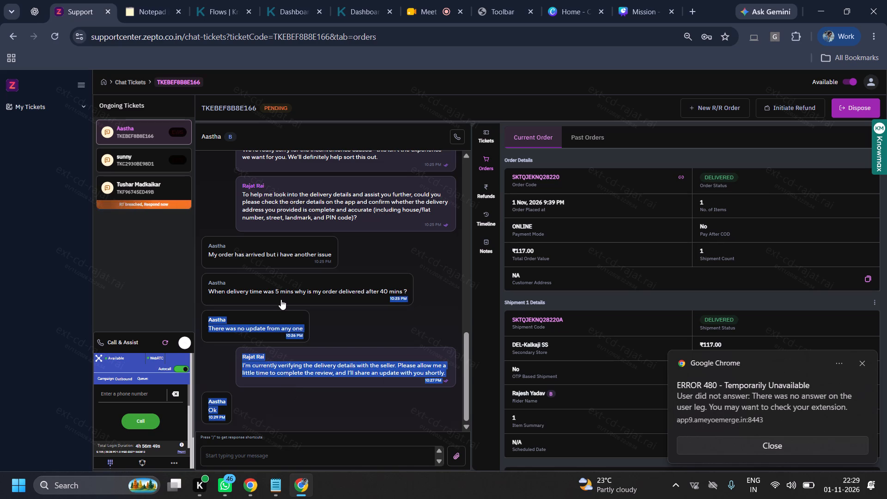
click(281, 299)
drag(282, 291, 294, 396)
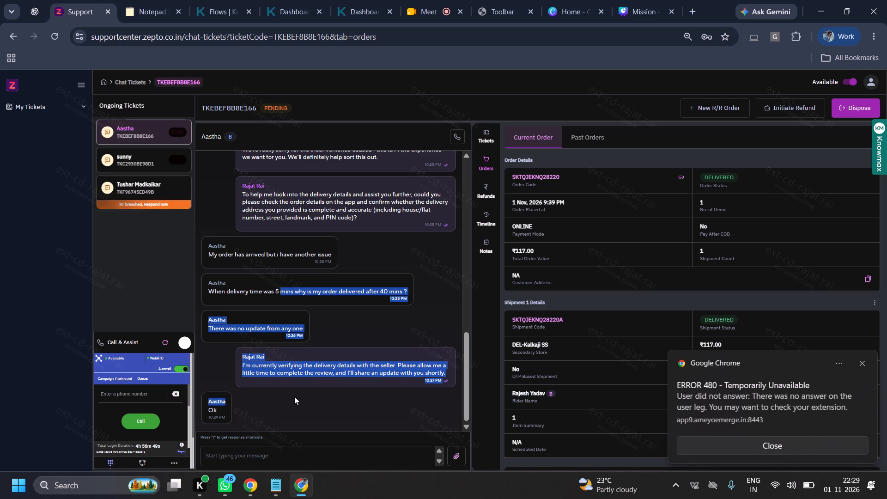
click(294, 396)
drag(294, 396, 274, 298)
click(274, 298)
drag(274, 244, 294, 390)
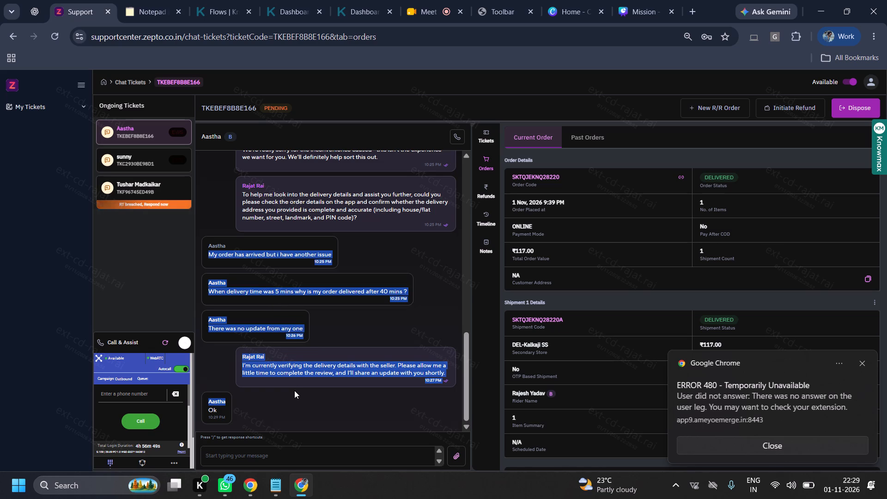
click(294, 390)
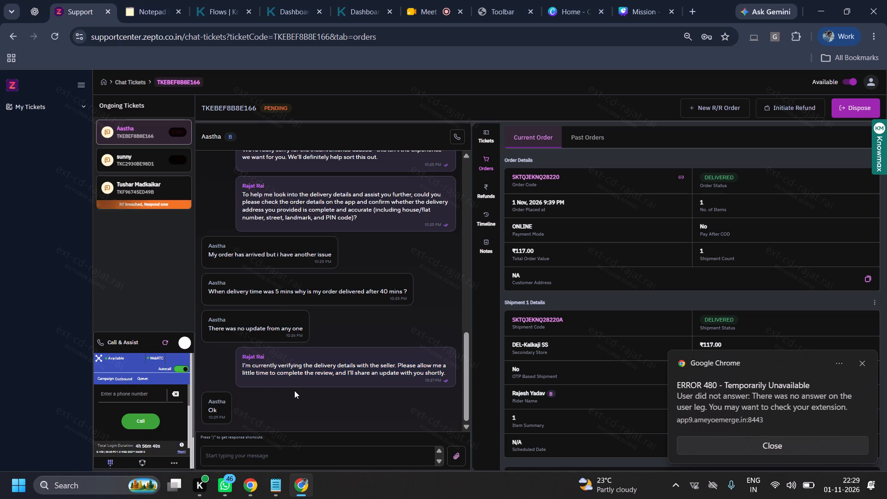
drag(289, 353, 315, 461)
click(310, 400)
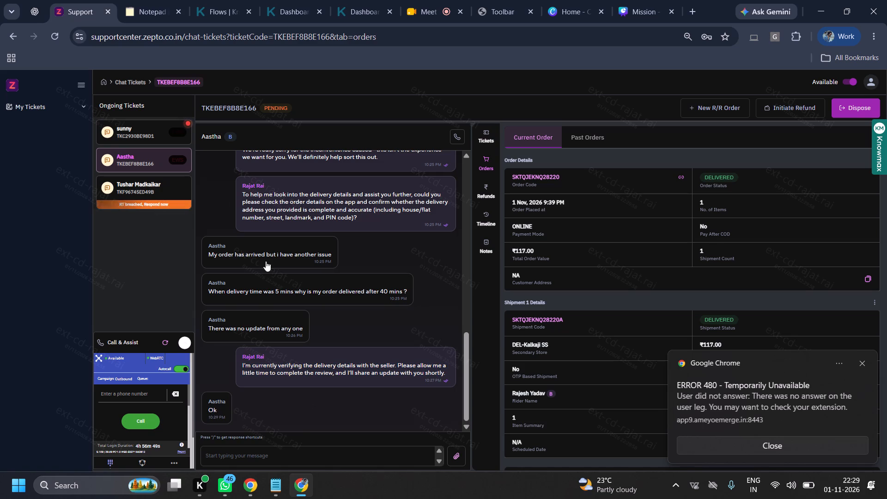
Open the chat of ticket TKC2930BE98D1 to check the customer's new message.
click(170, 141)
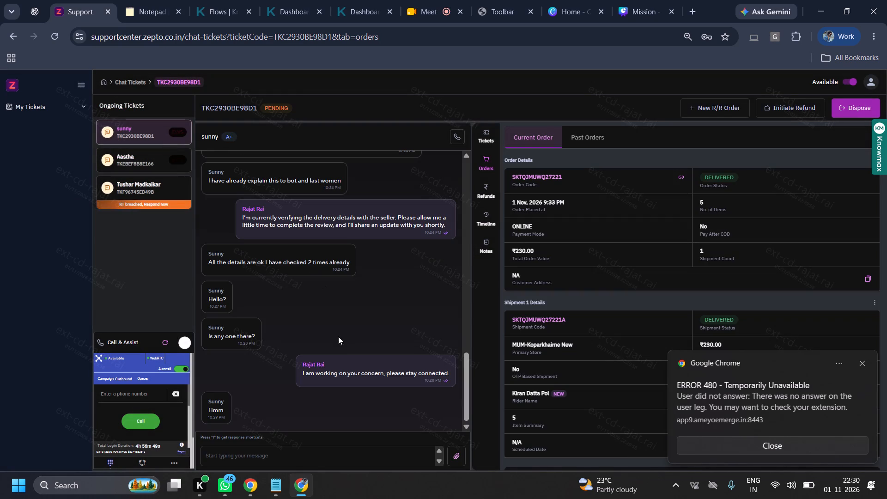
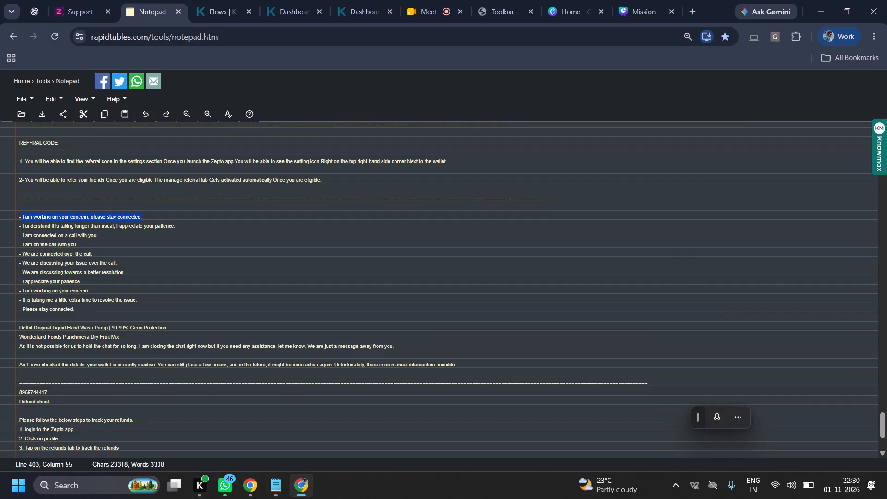
scroll(134, 292, up, 10)
drag(886, 388, 886, 39)
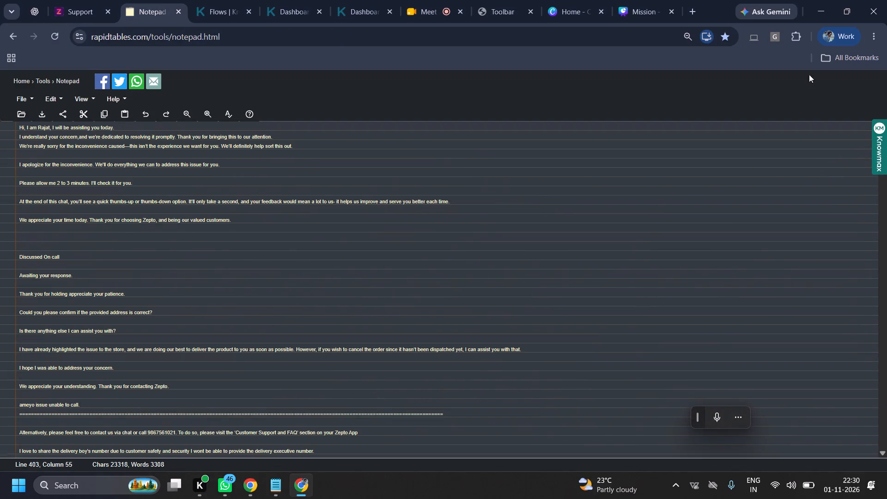
click(267, 497)
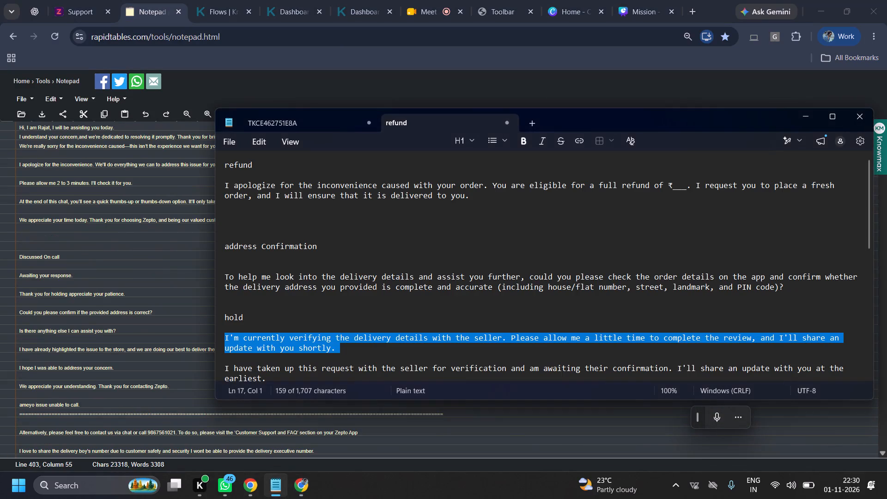
click(161, 0)
triple_click(58, 297)
key(ctrl+c)
ctrl+click(74, 0)
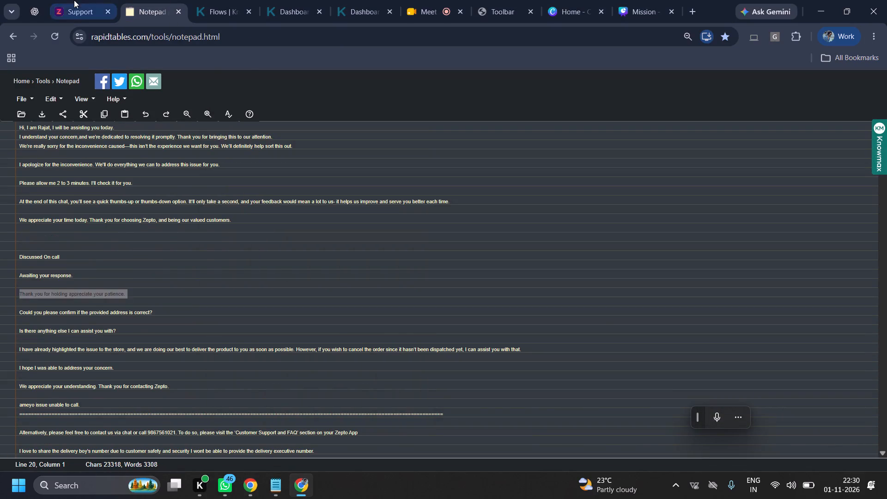
click(309, 454)
key(ctrl+v)
key(Return)
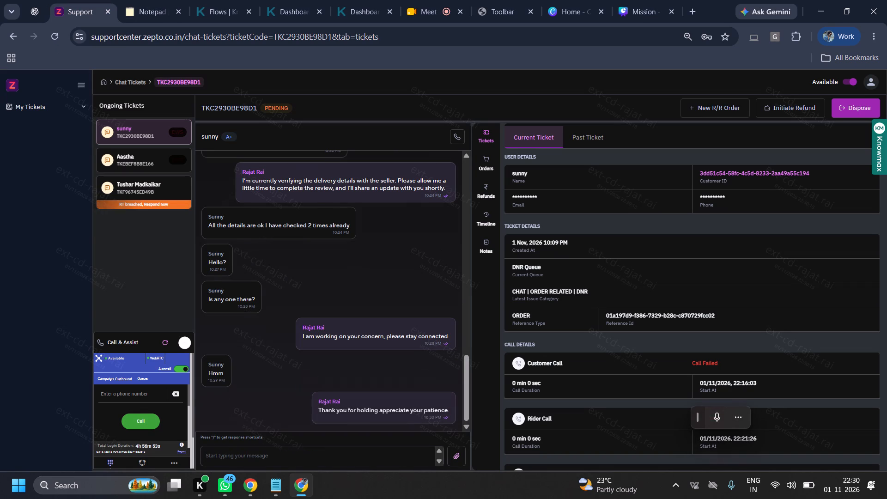
click(267, 490)
ctrl+triple_click(328, 199)
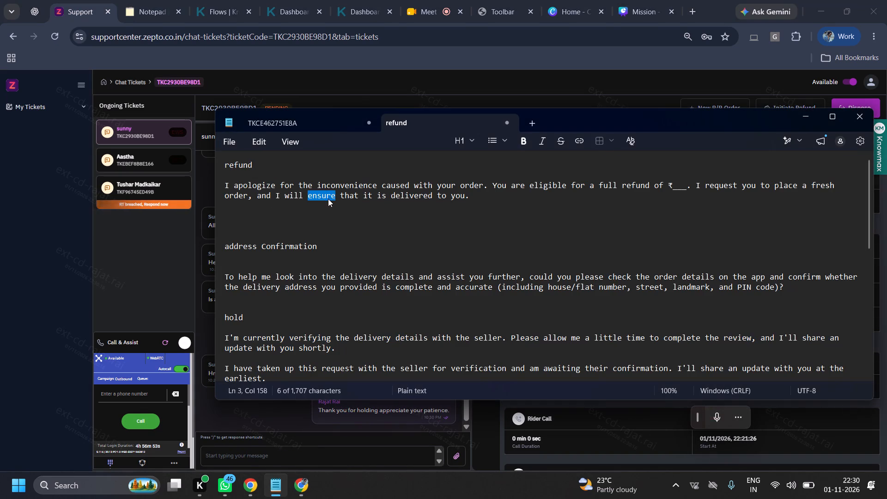
key(ctrl+c)
ctrl+click(179, 248)
ctrl+click(304, 465)
key(ctrl+v)
click(490, 172)
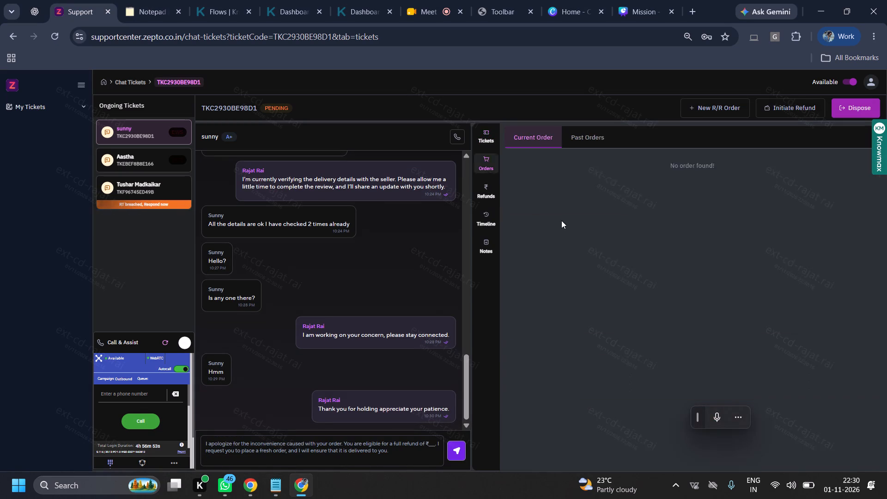
scroll(615, 266, down, 3)
scroll(615, 266, up, 3)
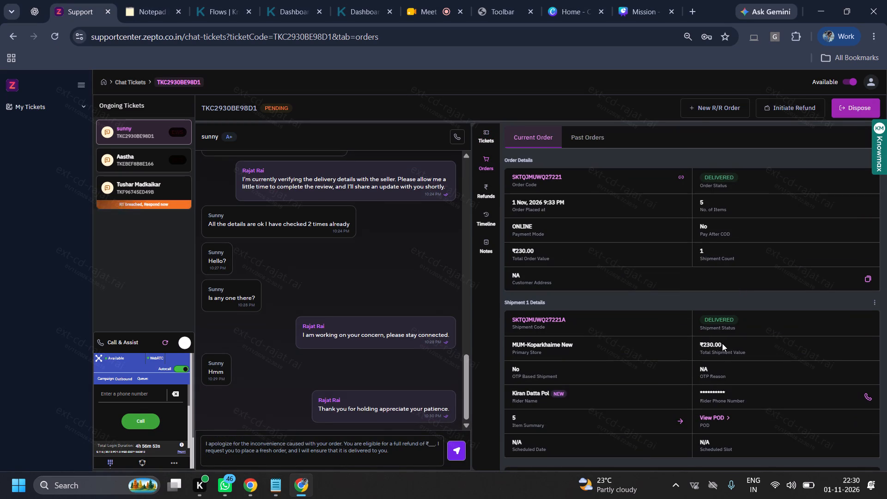
ctrl+click(715, 343)
key(ctrl+c)
ctrl+click(715, 343)
key(ctrl+c)
ctrl+double_click(431, 440)
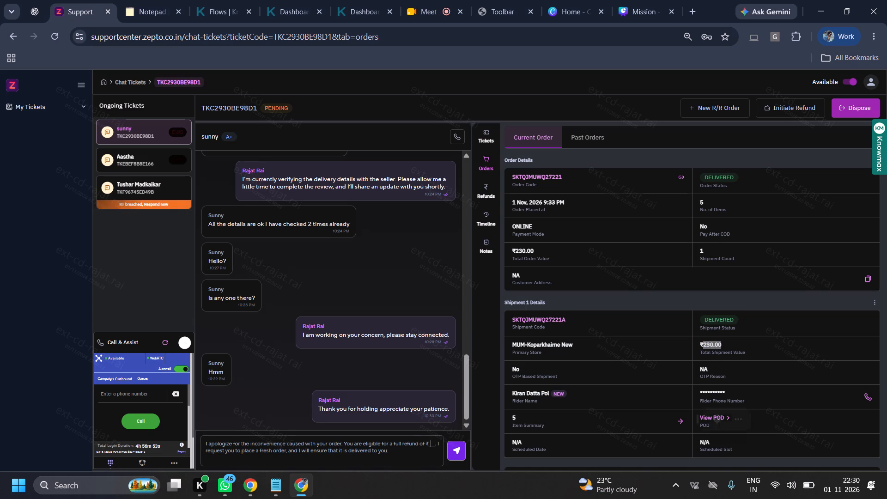
key(ctrl+v)
key(Return)
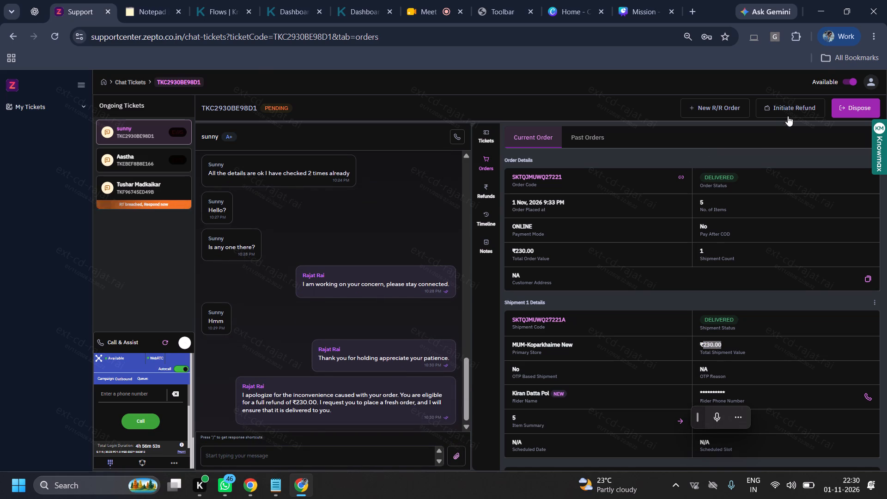
click(789, 108)
click(249, 137)
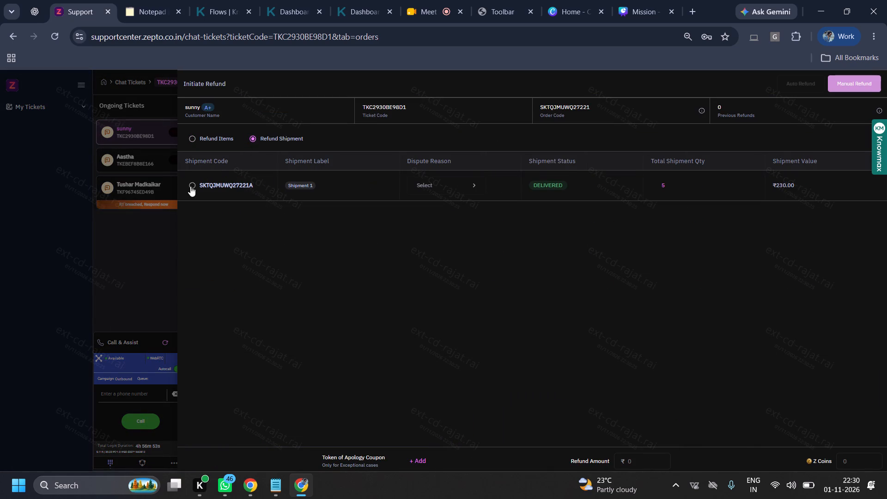
click(195, 185)
click(468, 171)
click(468, 179)
click(757, 133)
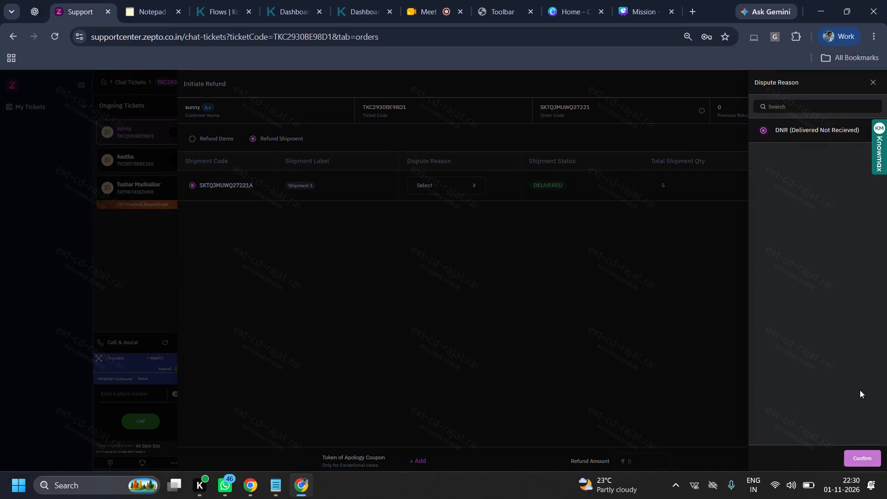
click(850, 451)
drag(803, 88, 781, 90)
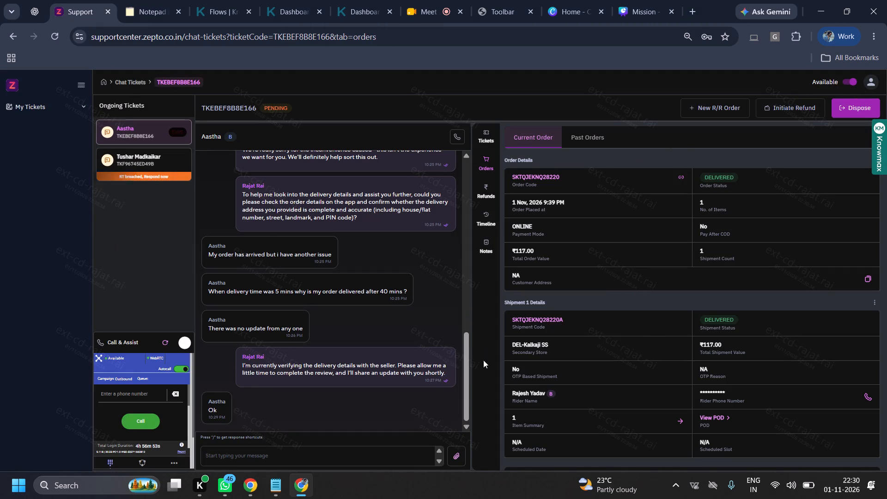
click(492, 136)
click(492, 160)
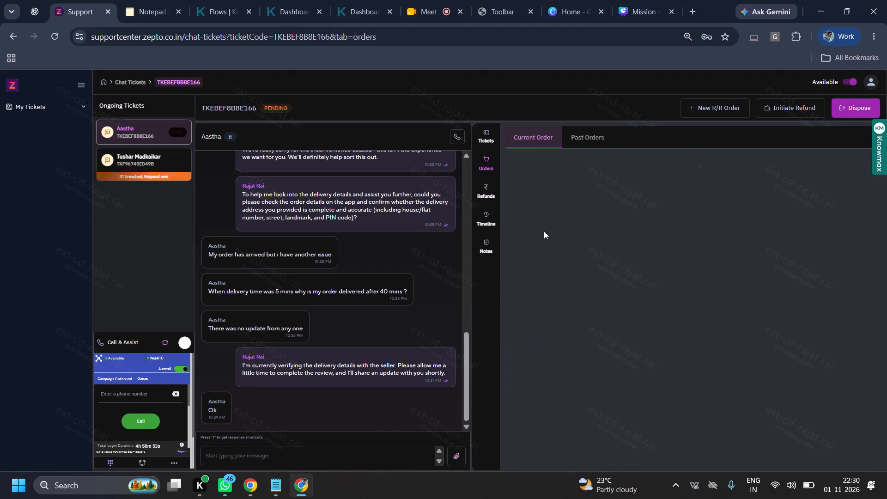
click(272, 498)
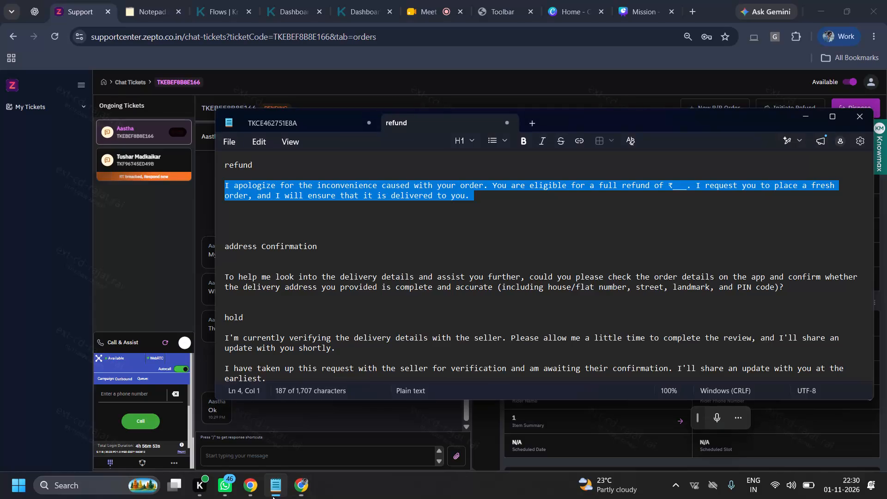
click(135, 237)
click(112, 0)
click(139, 0)
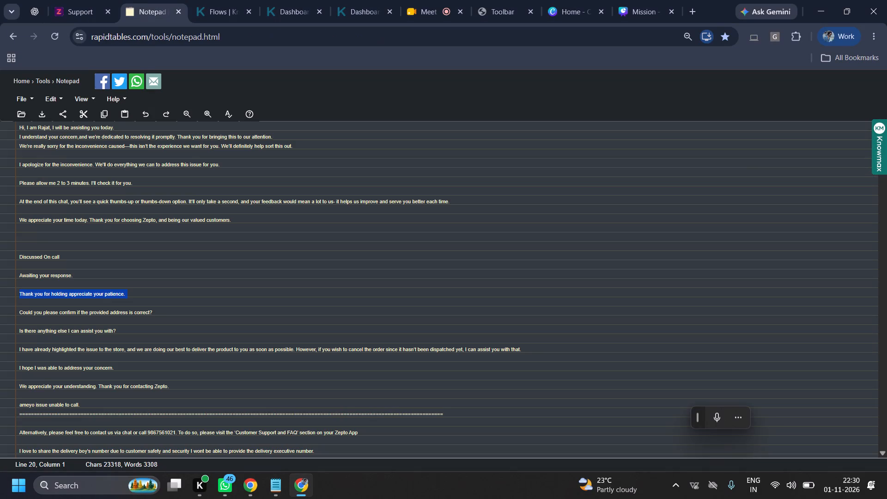
key(ctrl+c)
ctrl+click(51, 0)
ctrl+click(286, 451)
key(ctrl+v)
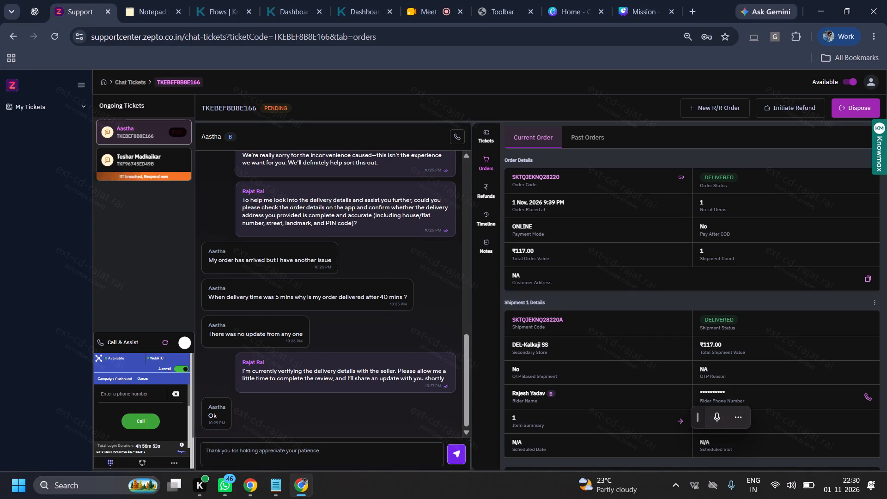
key(Return)
click(274, 487)
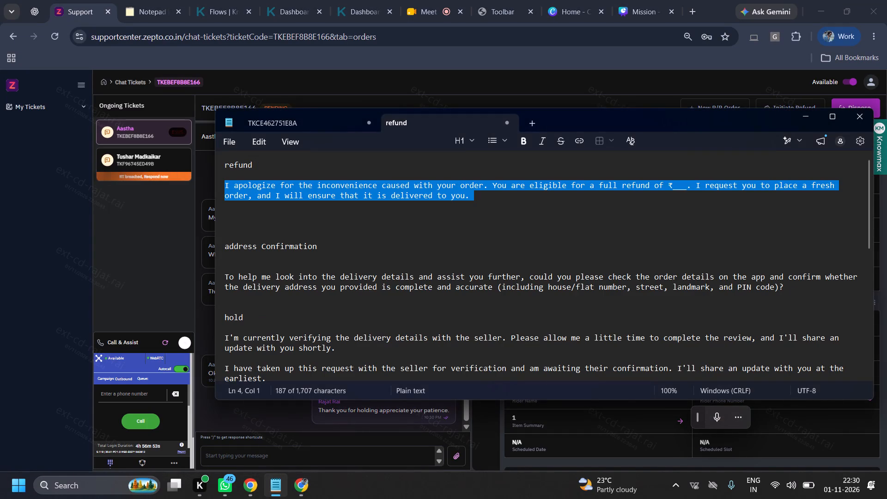
key(ctrl+c)
ctrl+click(159, 262)
ctrl+click(271, 463)
key(ctrl+v)
ctrl+double_click(529, 249)
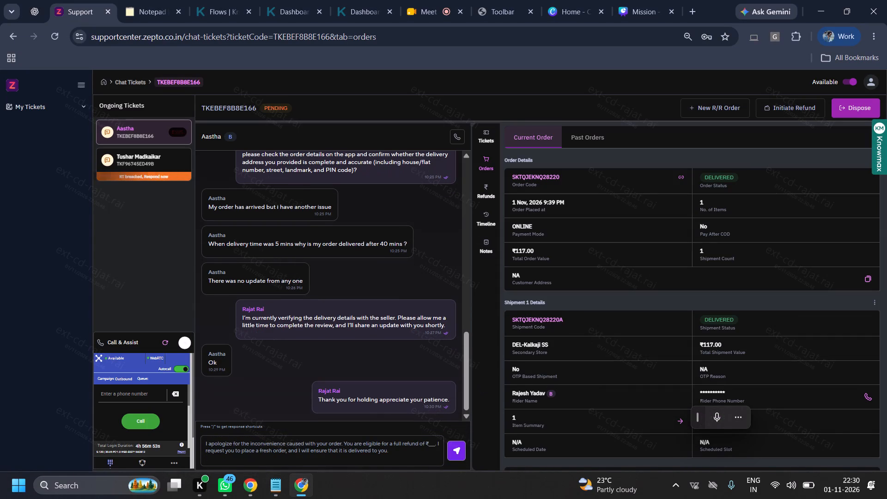
key(ctrl+c)
ctrl+double_click(431, 440)
key(ctrl+v)
ctrl+click(431, 444)
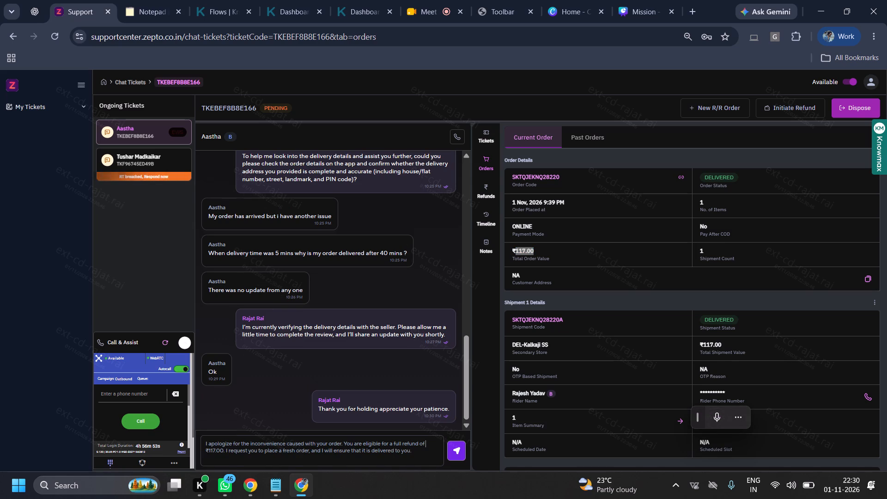
key(Return)
click(800, 107)
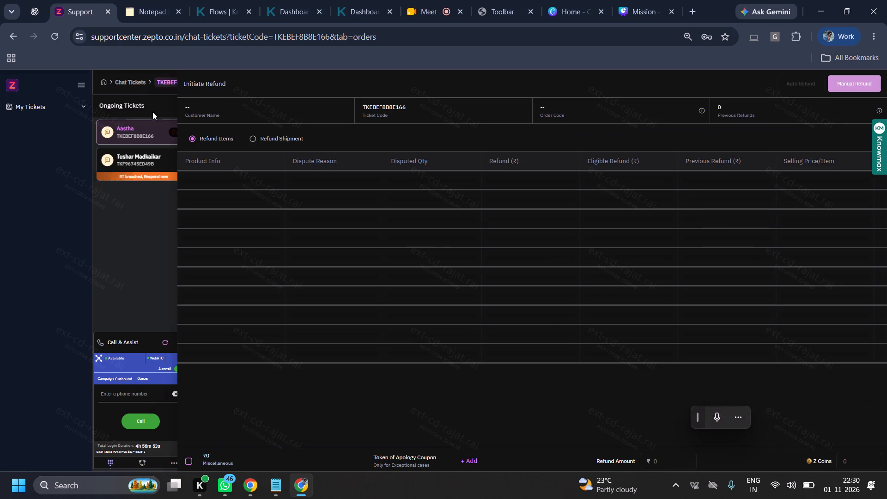
click(250, 136)
click(193, 189)
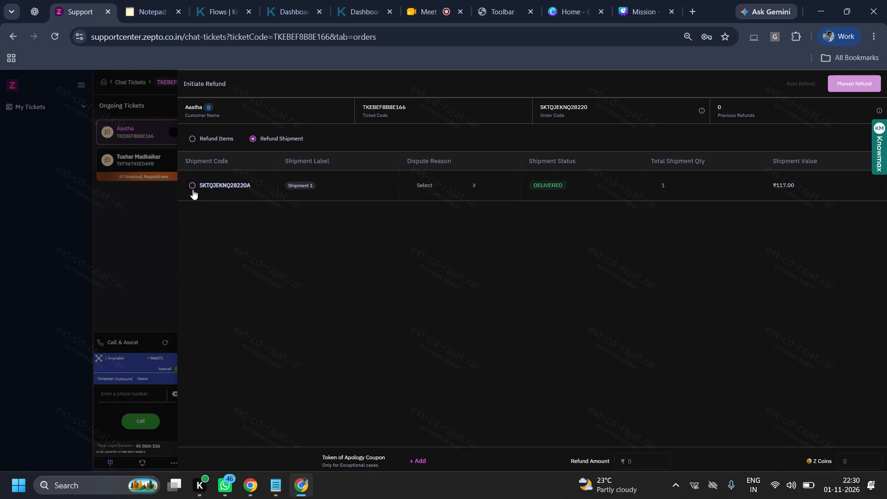
click(471, 196)
click(463, 189)
click(757, 129)
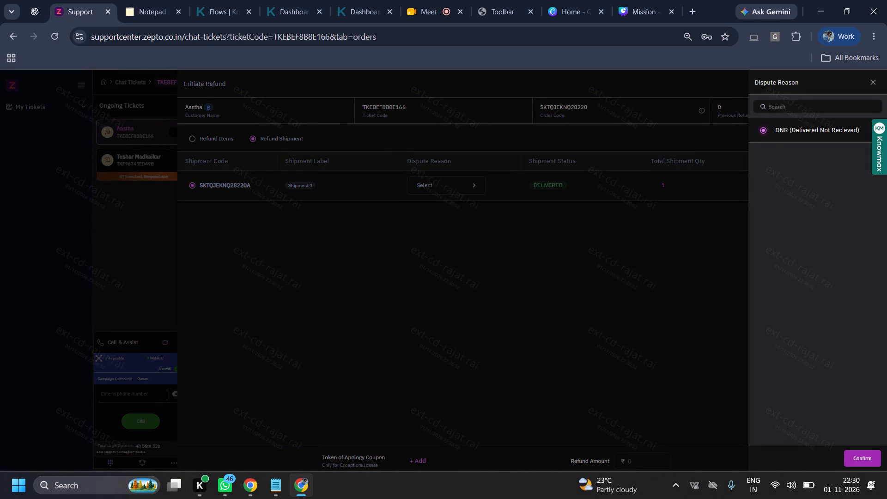
click(869, 462)
click(807, 77)
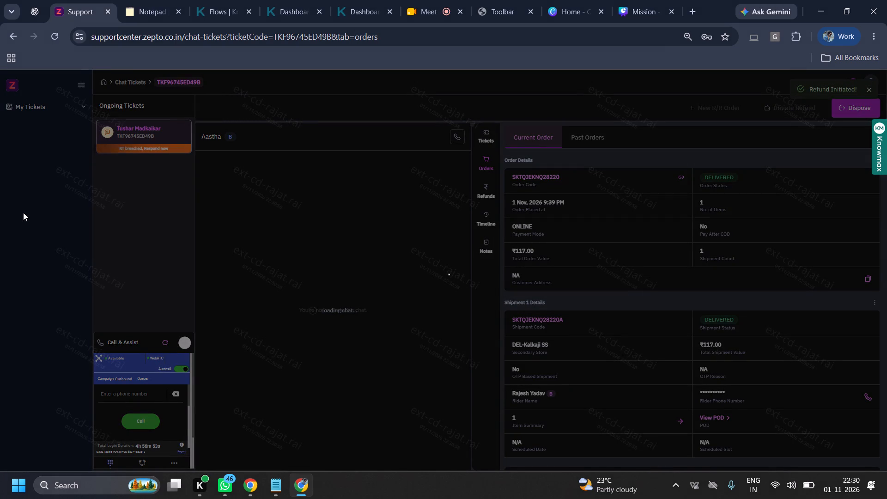
Reload the support page and retry loading the ongoing chat tickets.
click(58, 37)
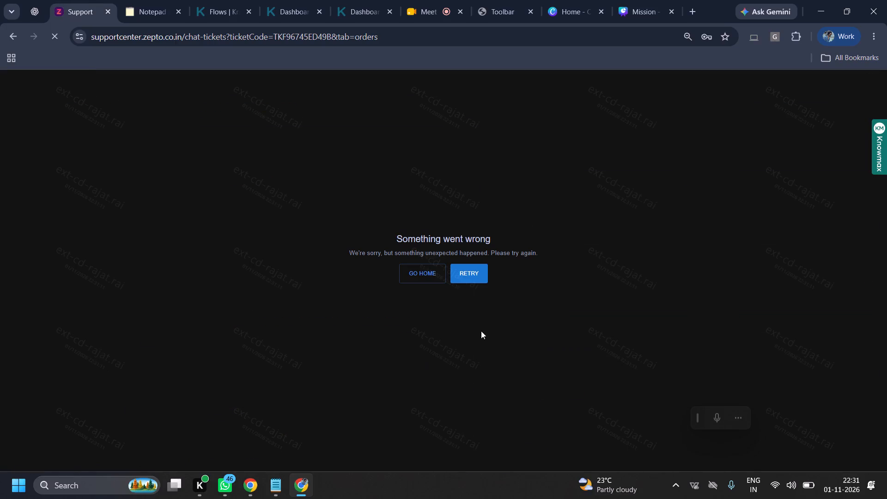
click(460, 275)
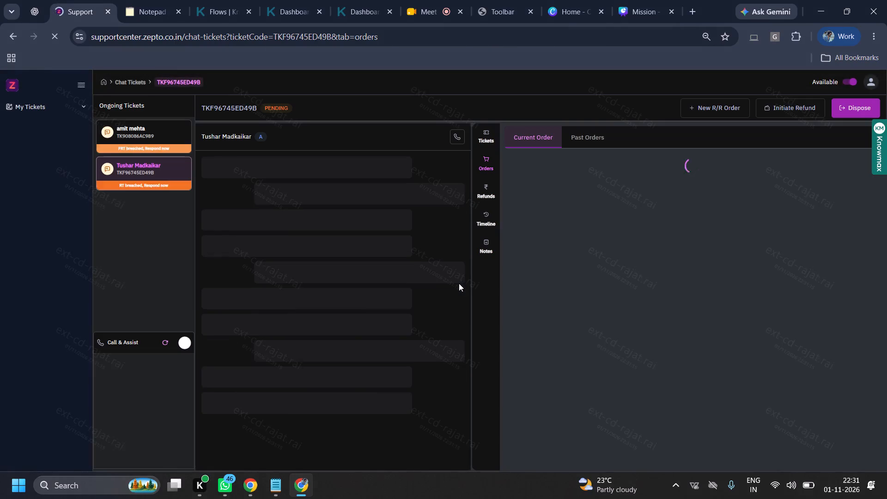
click(142, 138)
click(145, 0)
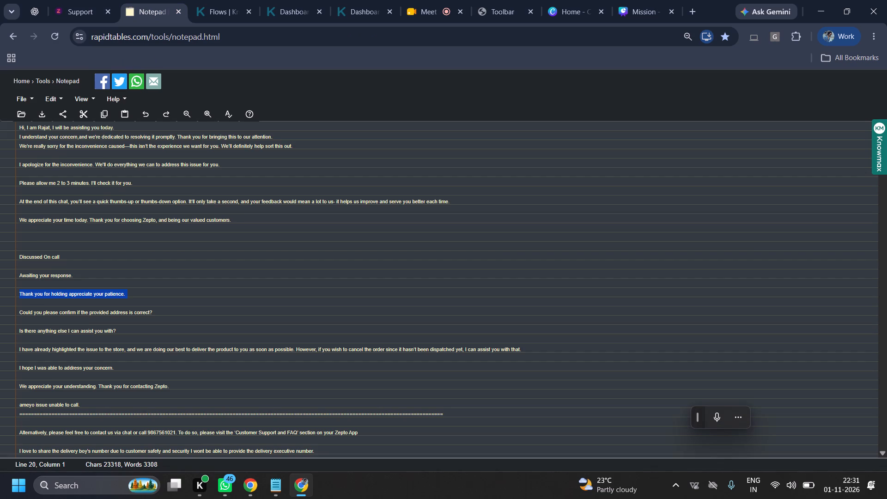
ctrl+double_click(97, 133)
ctrl+triple_click(100, 129)
key(ctrl+c)
ctrl+click(78, 0)
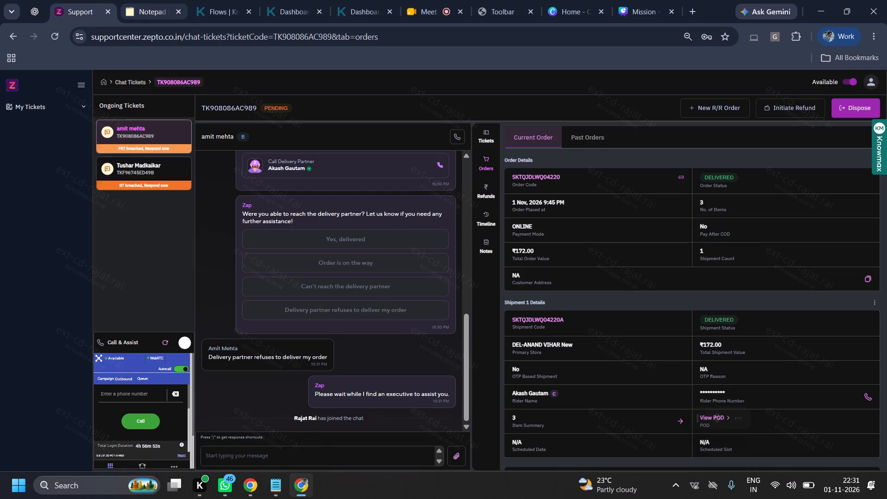
ctrl+click(343, 460)
key(ctrl+v)
key(Return)
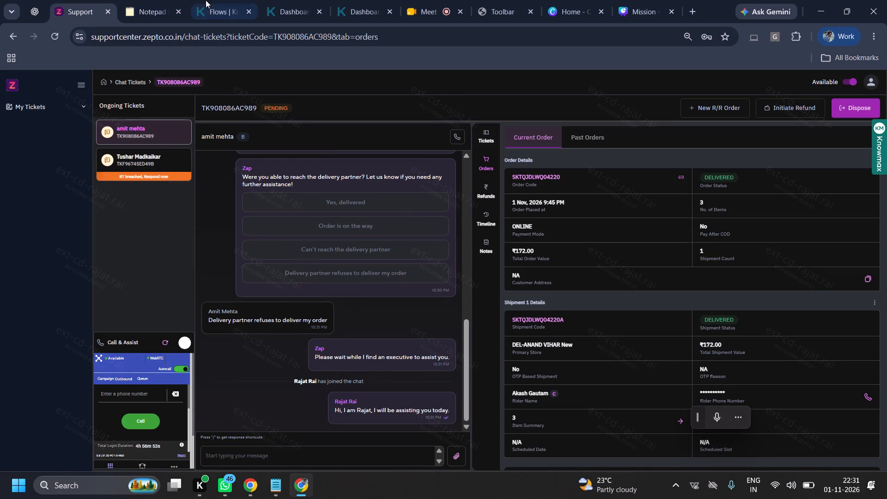
Send the scripted "We're really sorry for the inconvenience caused" apology and the address confirmation request in the chat of ticket TK908086AC989.
ctrl+click(181, 0)
ctrl+triple_click(210, 142)
key(ctrl+c)
ctrl+click(86, 0)
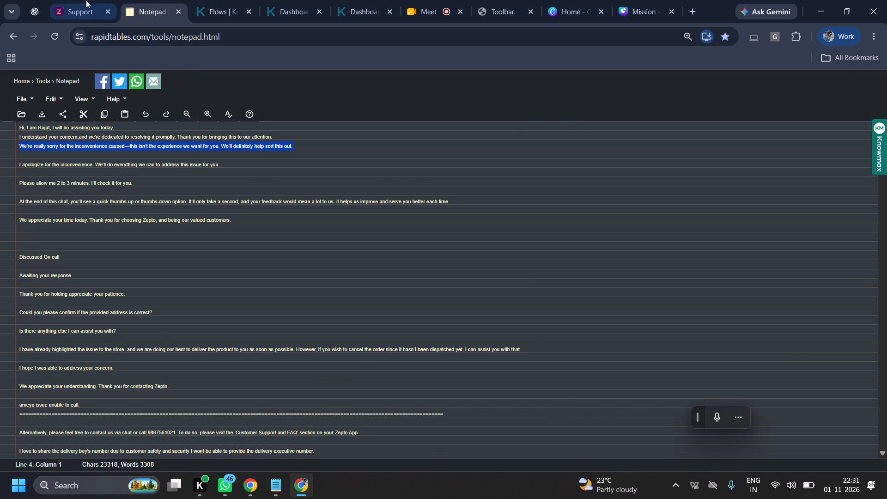
ctrl+click(285, 463)
key(ctrl+v)
ctrl+click(277, 492)
ctrl+click(354, 268)
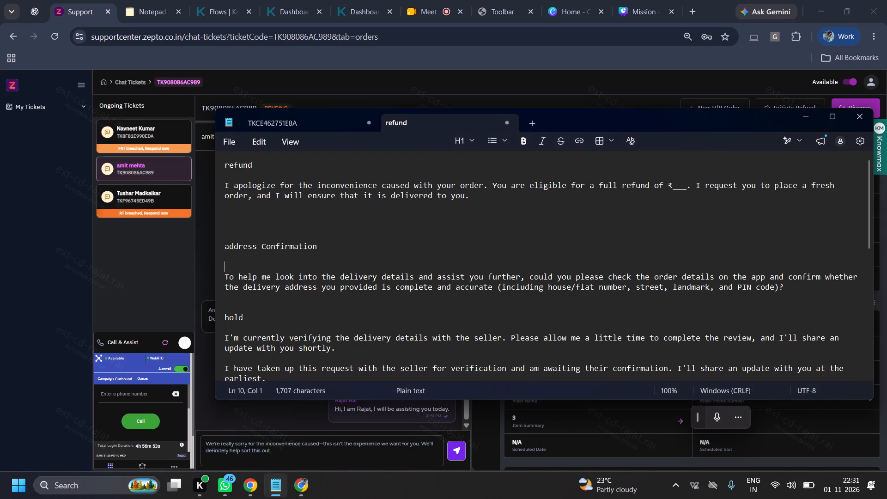
ctrl+triple_click(354, 270)
key(ctrl+c)
ctrl+triple_click(250, 288)
key(ctrl+c)
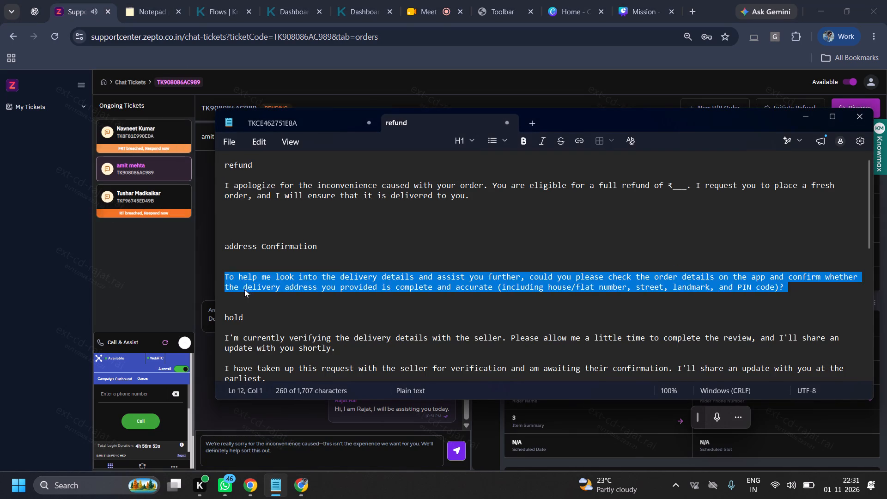
ctrl+drag(67, 312, 73, 315)
ctrl+click(292, 446)
key(ctrl+Return)
key(ctrl+v)
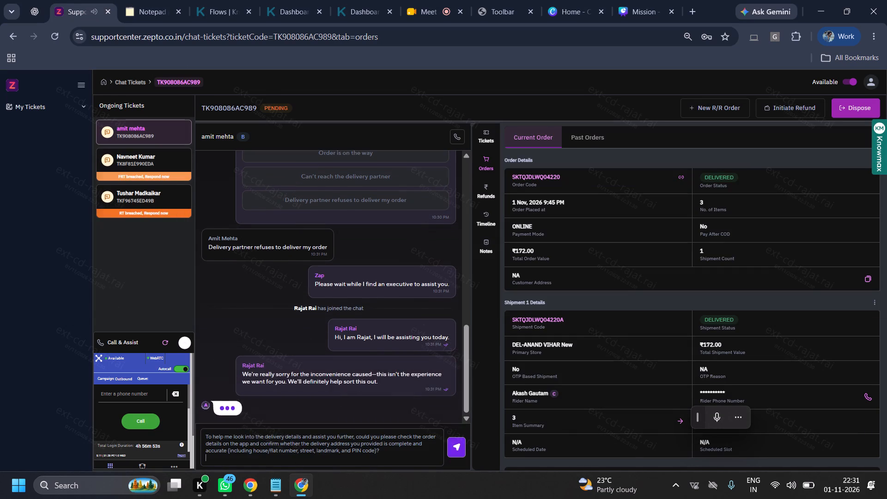
key(Return)
click(174, 170)
click(131, 0)
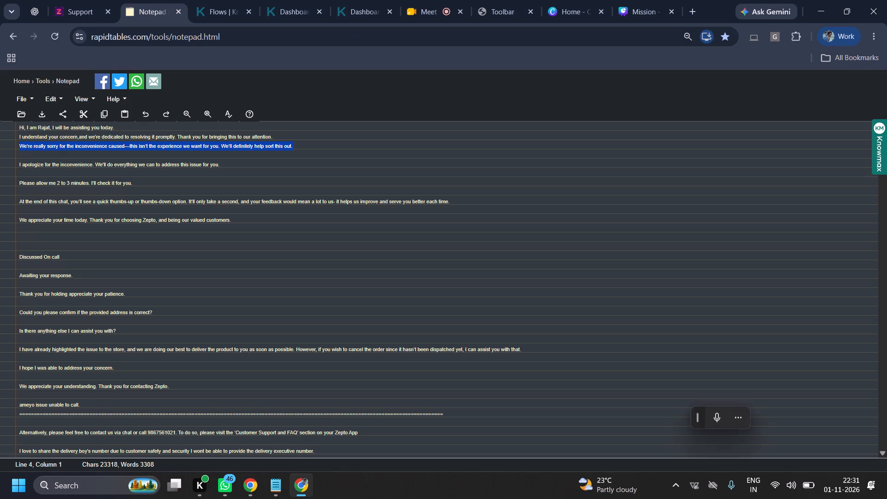
ctrl+triple_click(128, 128)
key(ctrl+c)
ctrl+click(102, 0)
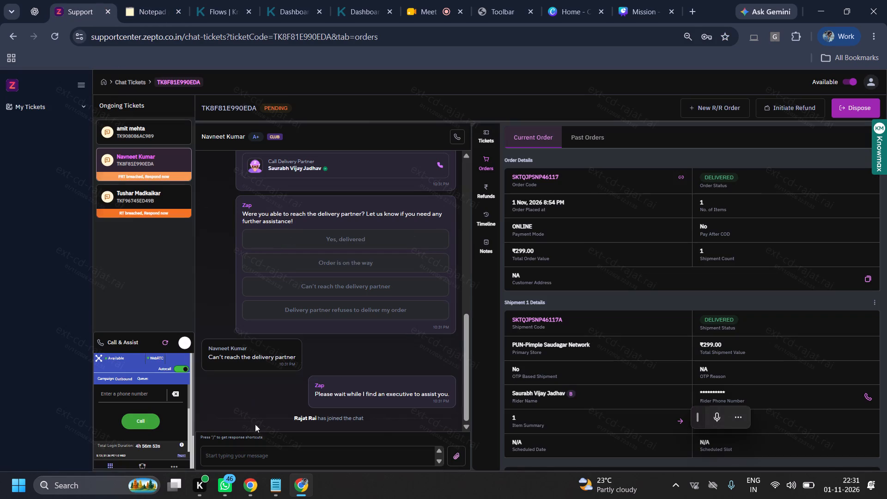
ctrl+click(274, 465)
key(ctrl+v)
key(Return)
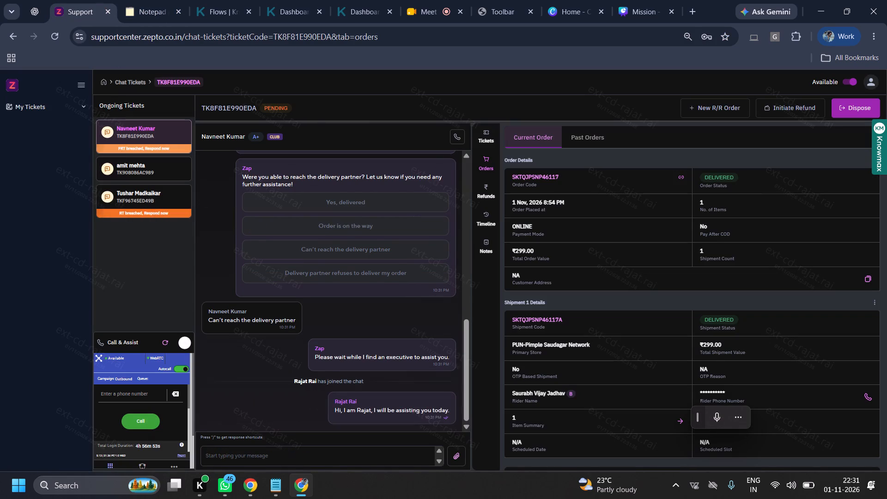
click(120, 0)
ctrl+triple_click(167, 145)
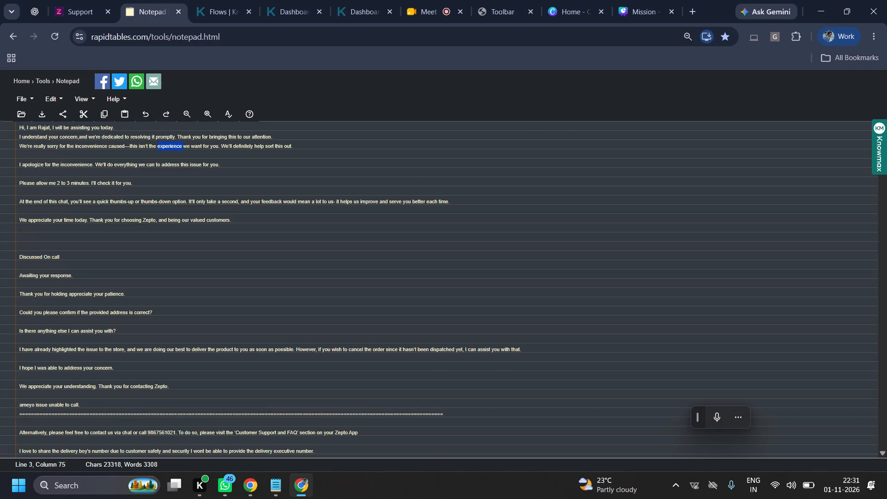
key(ctrl+c)
ctrl+click(70, 0)
ctrl+click(292, 462)
key(ctrl+v)
ctrl+click(278, 483)
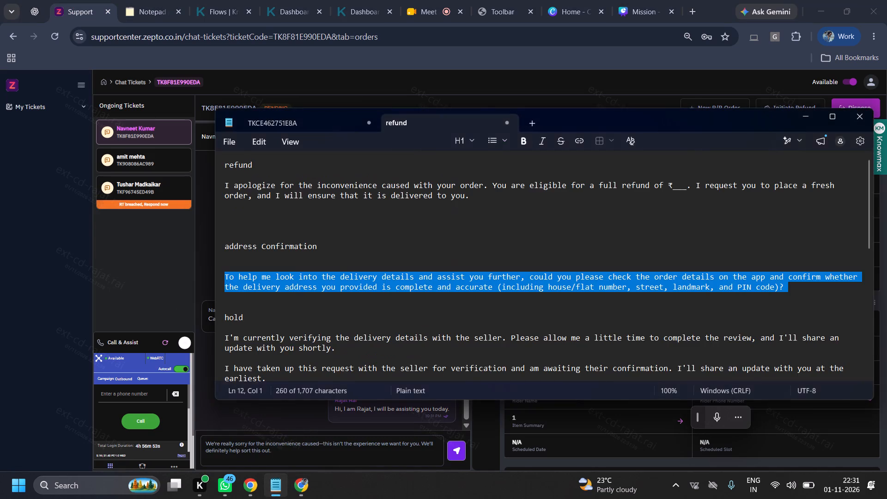
key(ctrl+c)
ctrl+click(161, 299)
ctrl+click(334, 457)
key(ctrl+Return)
key(ctrl+v)
key(ctrl+Return)
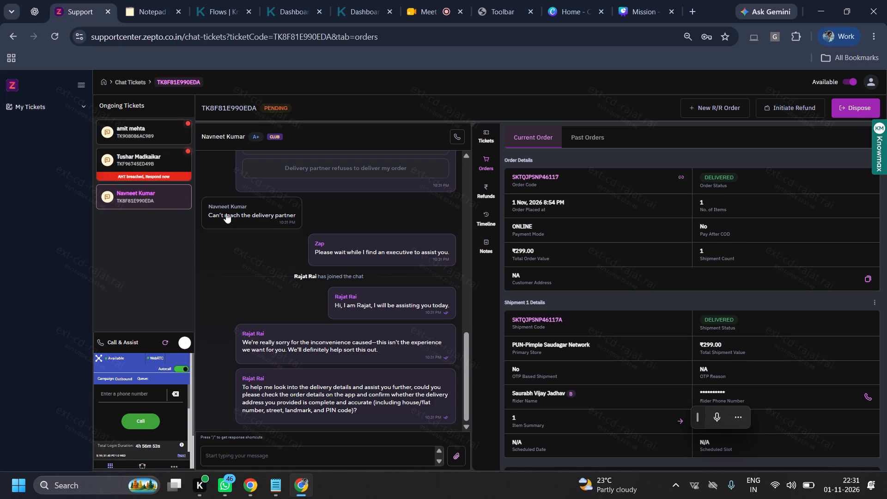
click(158, 161)
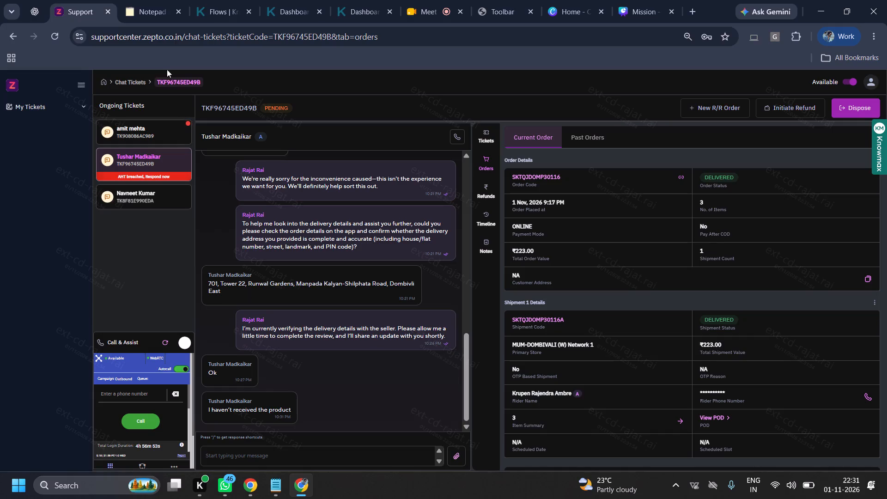
click(147, 0)
scroll(202, 245, down, 11)
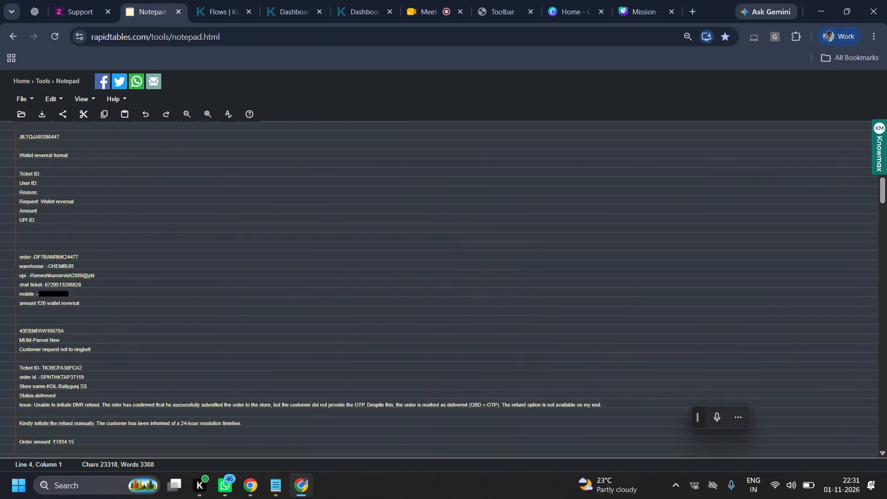
drag(882, 203, 886, 498)
scroll(209, 333, up, 2)
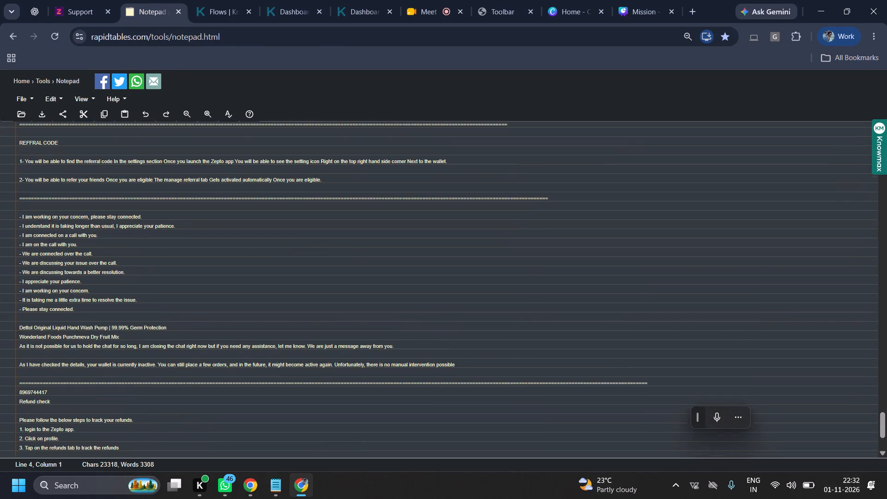
drag(22, 217, 167, 217)
key(ctrl+c)
ctrl+click(87, 0)
ctrl+click(287, 449)
key(ctrl+v)
key(Return)
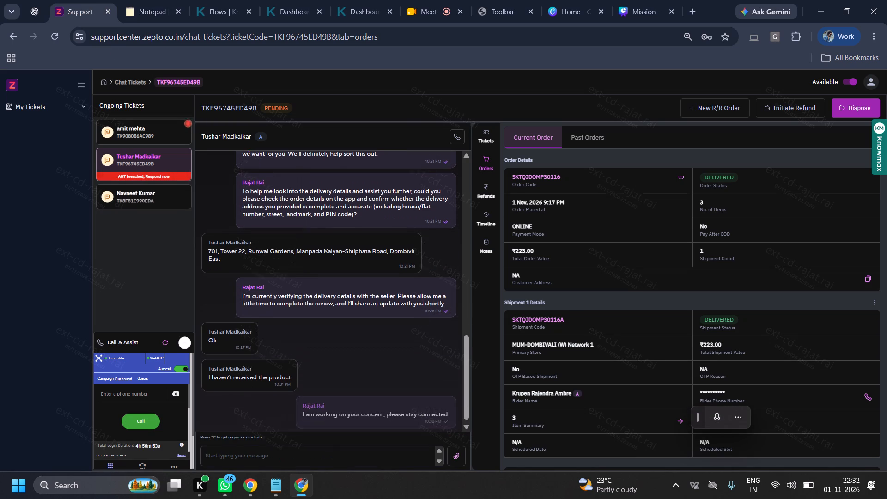
click(134, 171)
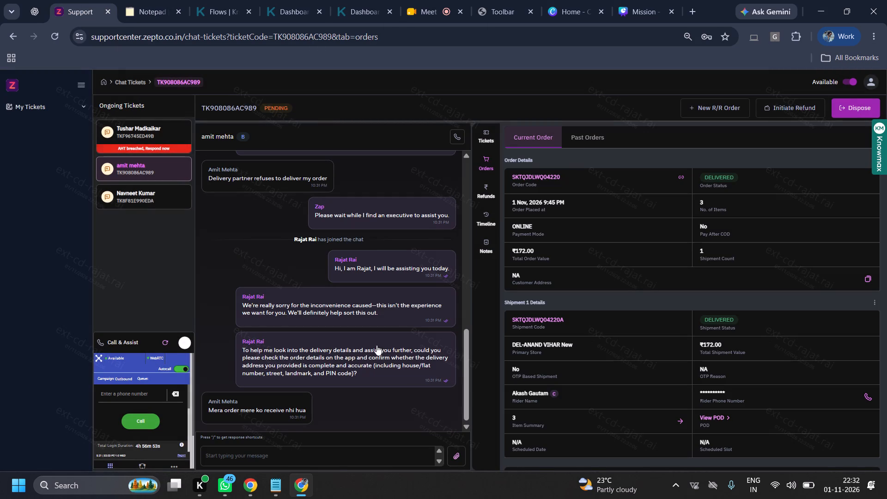
drag(255, 408, 395, 423)
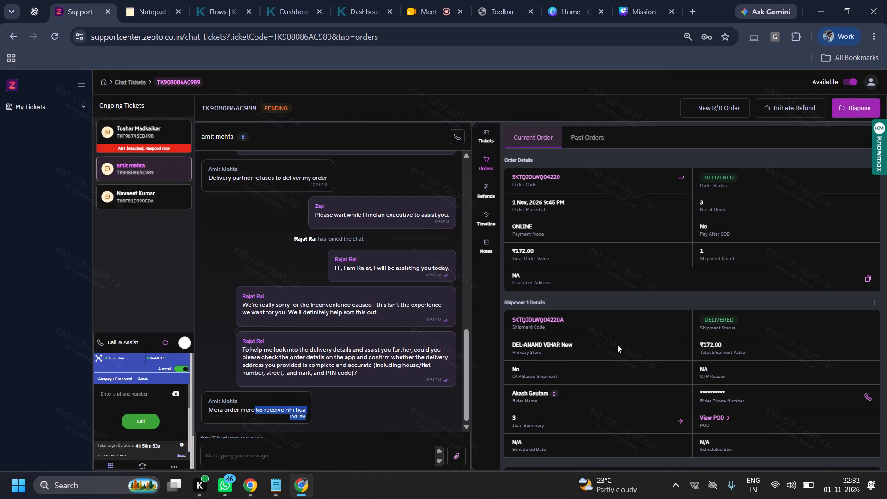
click(482, 129)
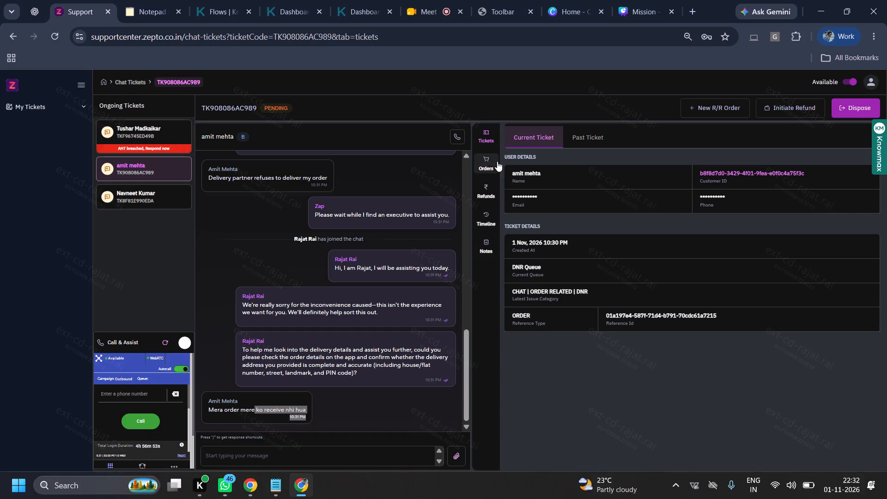
click(495, 161)
click(867, 396)
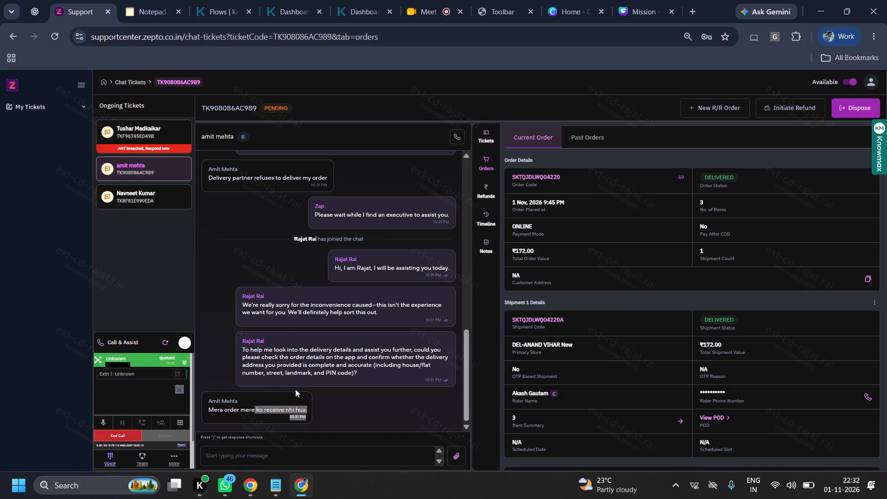
drag(413, 350, 421, 377)
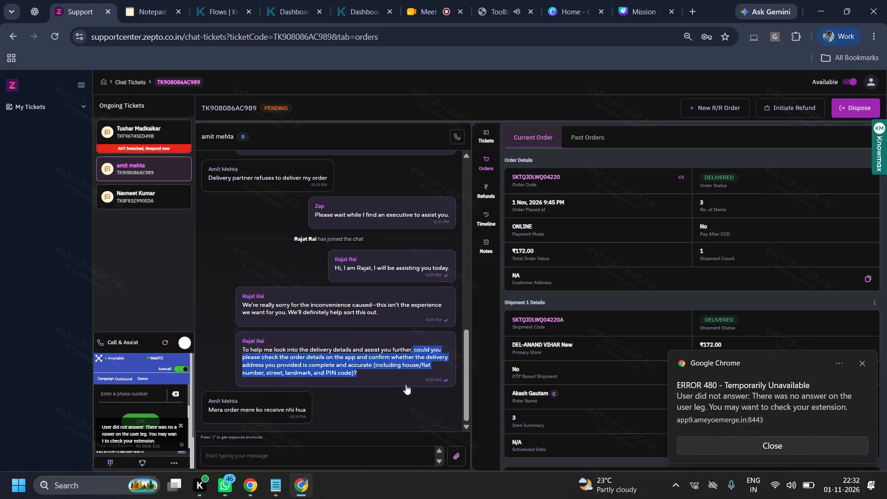
key(ctrl+c)
ctrl+click(332, 455)
key(ctrl+v)
key(Return)
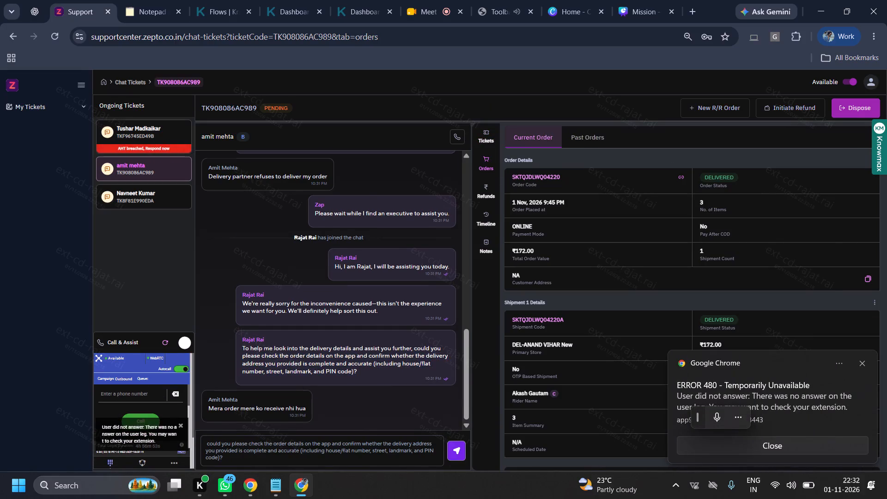
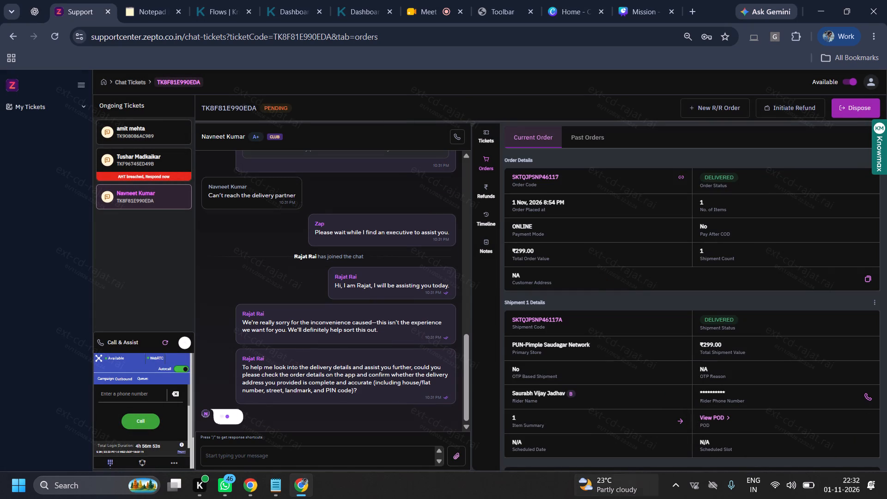
Call the rider assigned to the delivered shipment in ticket TK8F81E990EDA.
click(868, 396)
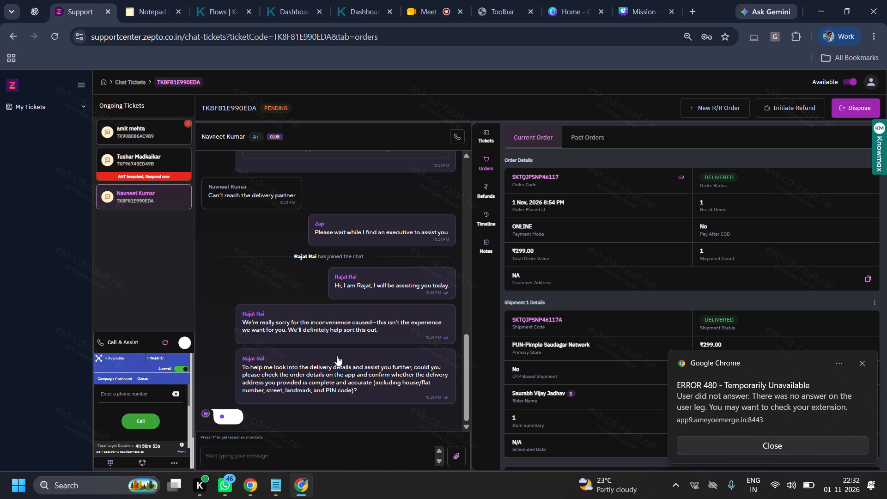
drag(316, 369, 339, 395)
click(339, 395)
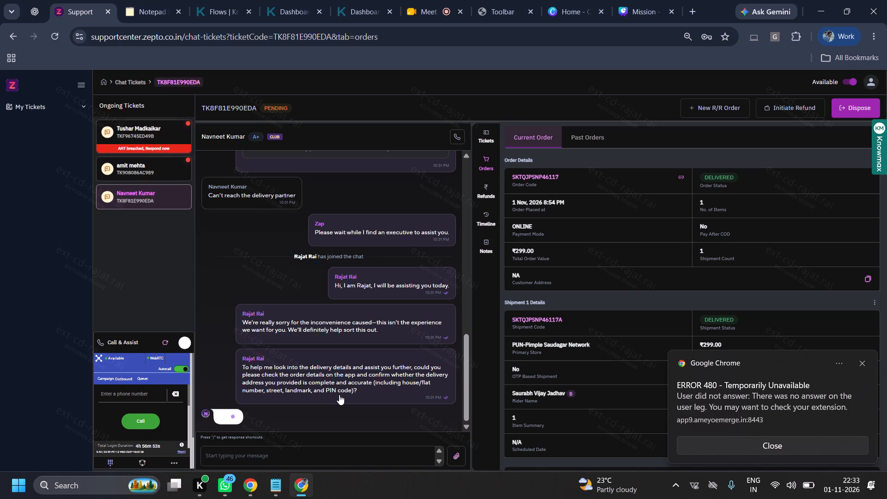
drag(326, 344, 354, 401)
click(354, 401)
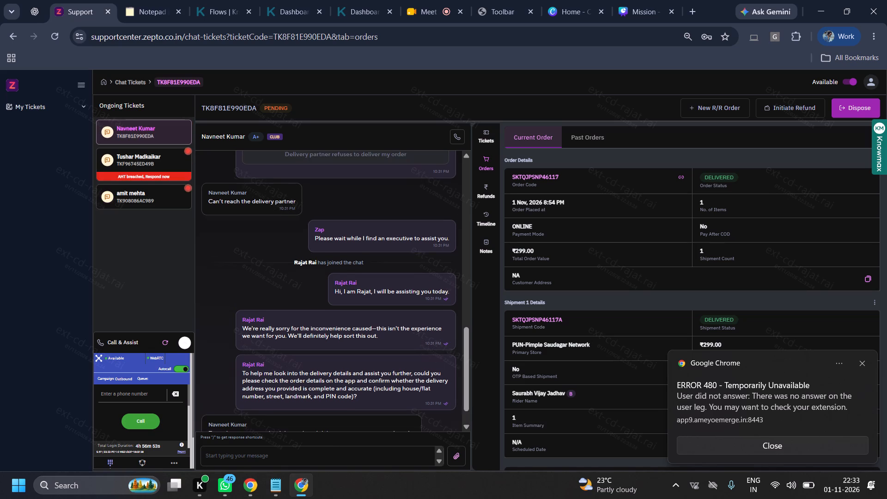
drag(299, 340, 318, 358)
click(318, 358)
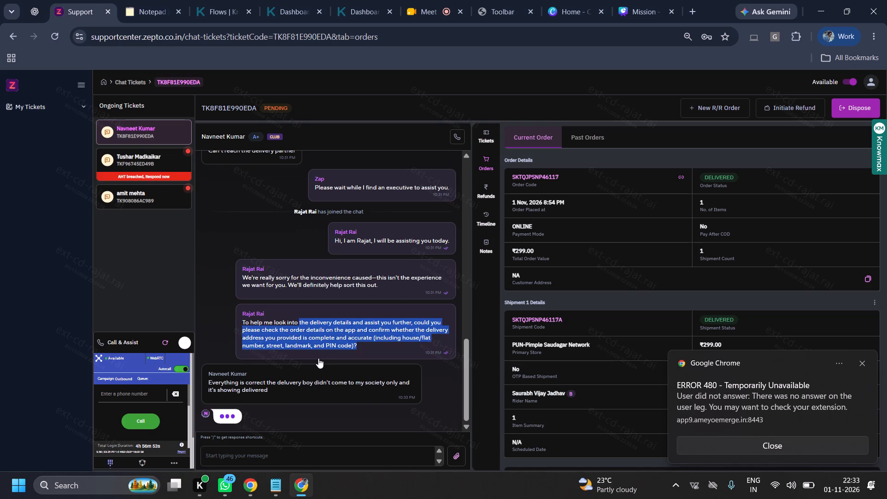
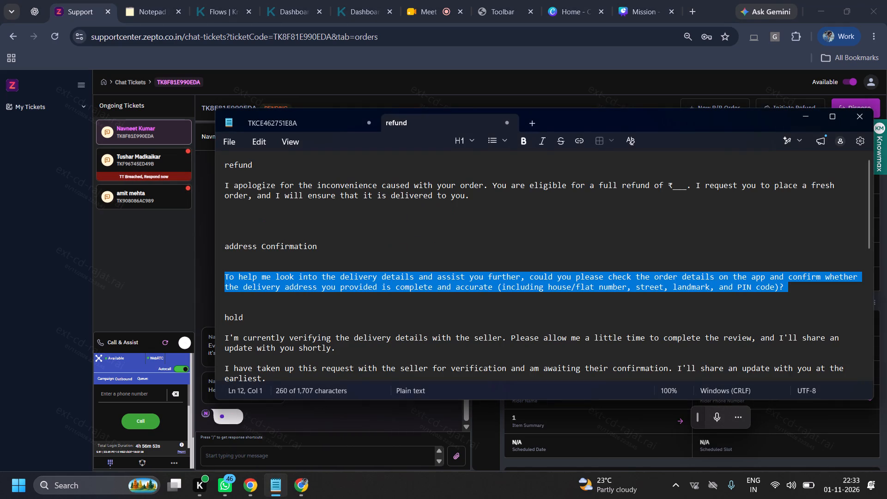
triple_click(340, 341)
key(ctrl+c)
ctrl+click(126, 313)
ctrl+click(322, 458)
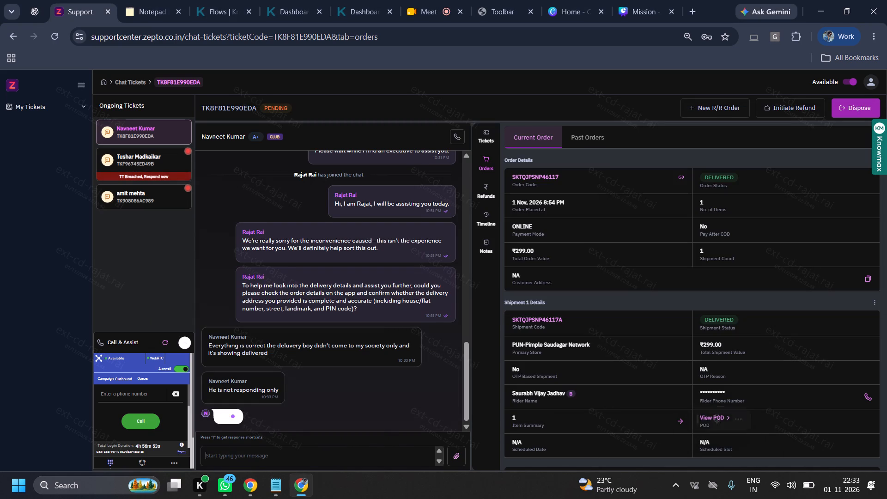
key(ctrl+v)
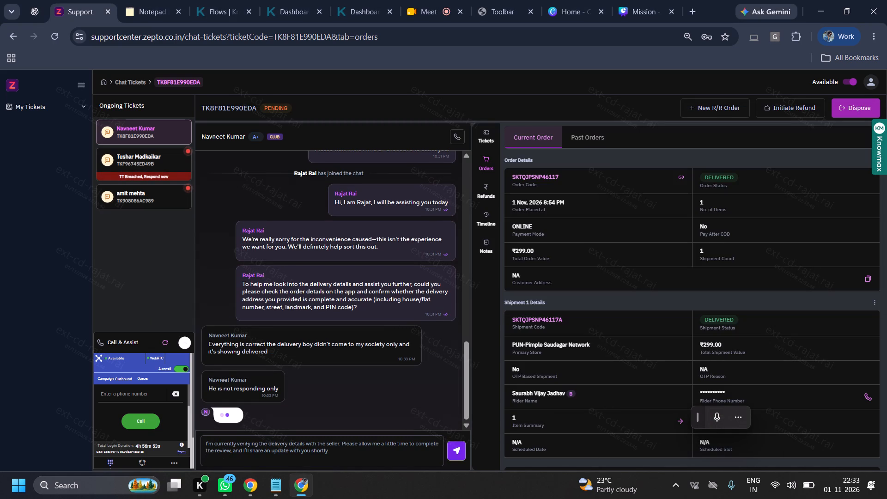
key(Return)
click(145, 156)
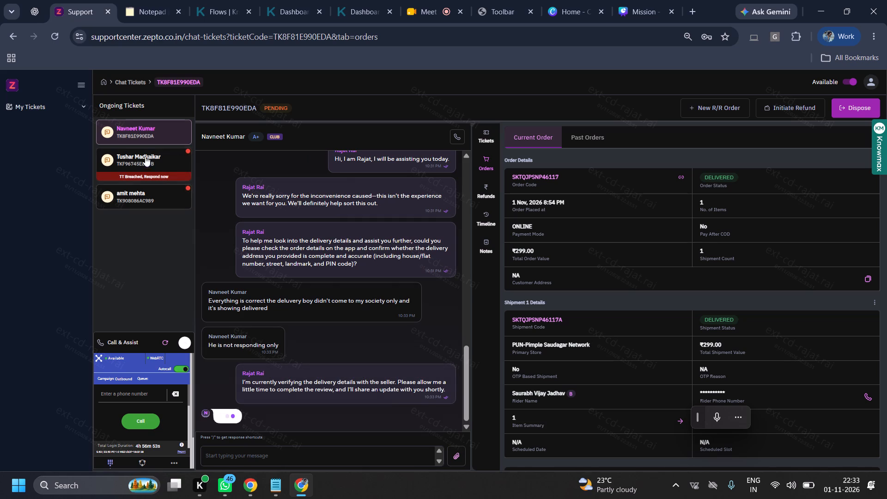
click(146, 0)
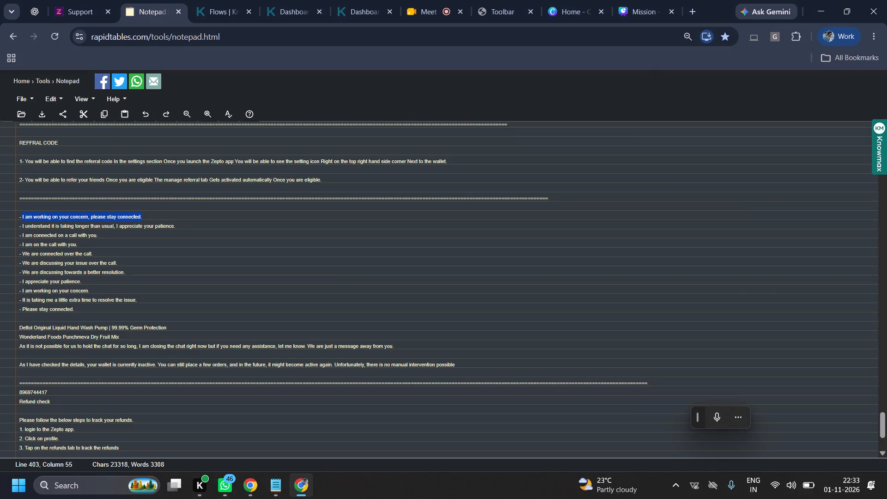
scroll(186, 301, up, 5)
drag(886, 402, 875, 0)
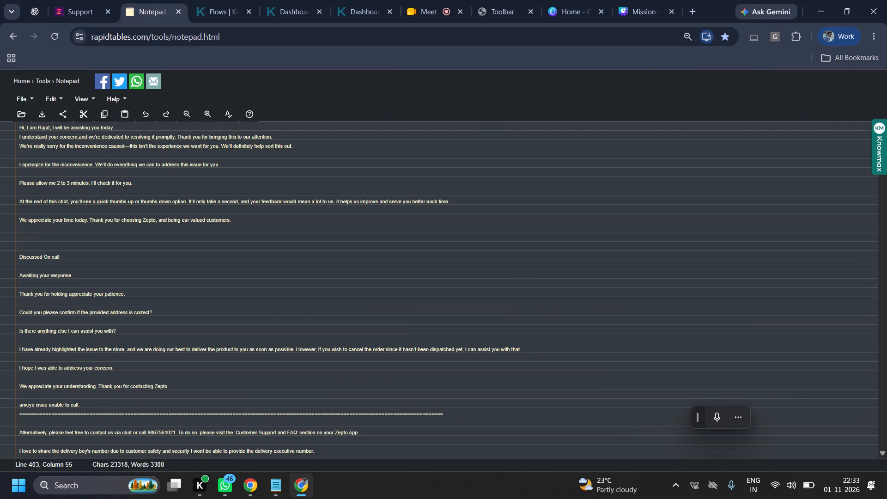
ctrl+click(77, 287)
ctrl+triple_click(82, 293)
key(ctrl+c)
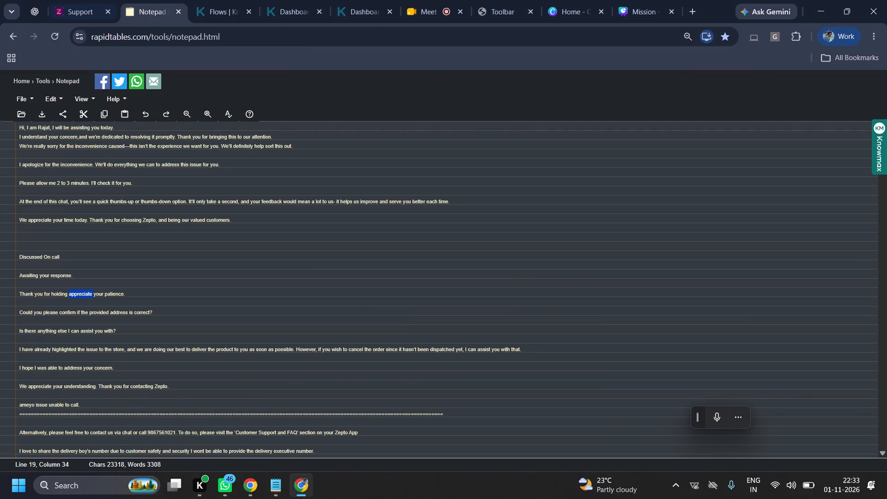
ctrl+triple_click(108, 292)
key(ctrl+c)
ctrl+click(83, 0)
ctrl+click(324, 448)
key(ctrl+v)
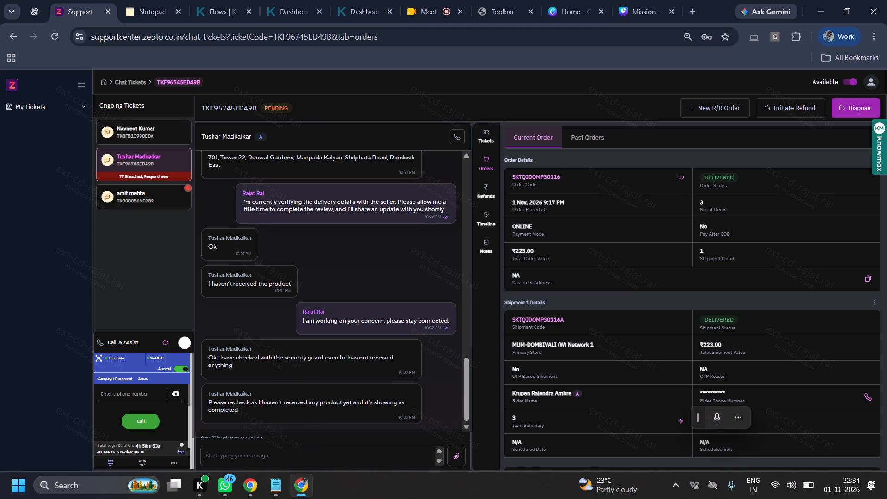
key(Return)
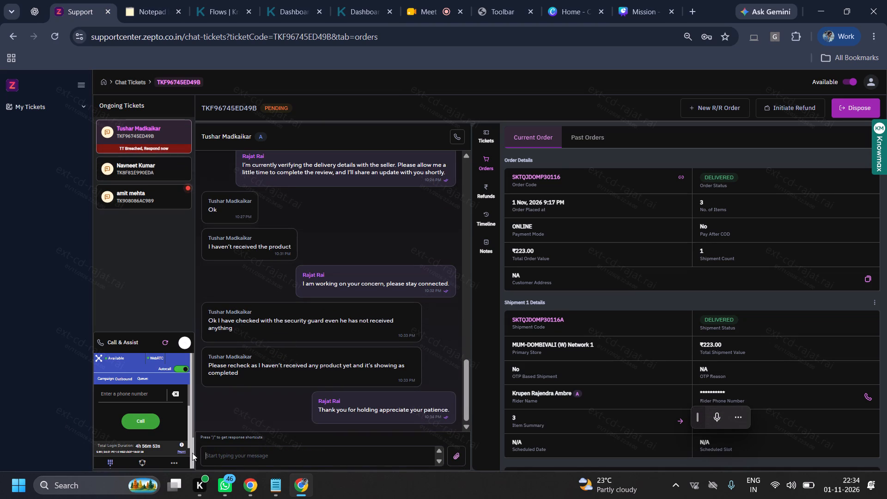
Send the scripted apology offering a full refund of ₹223.00 and requesting a fresh order in ticket TKF96745ED49B.
click(274, 486)
ctrl+triple_click(382, 194)
key(ctrl+c)
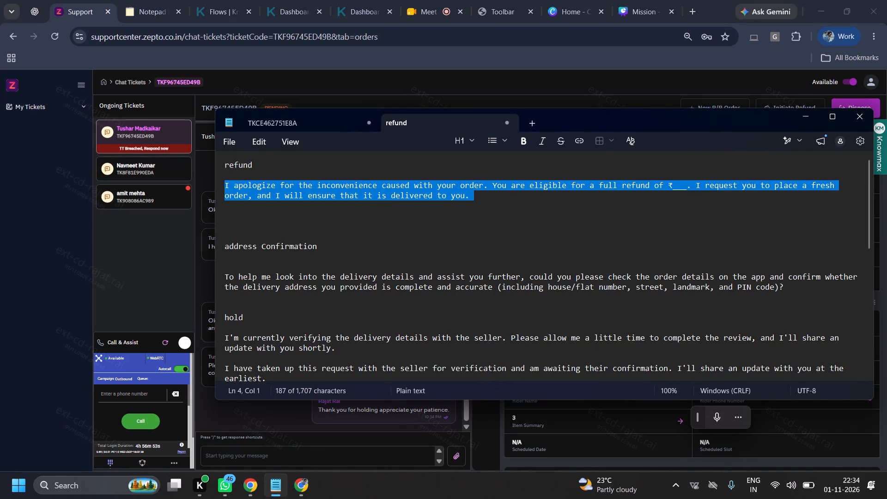
ctrl+click(149, 257)
ctrl+drag(340, 451, 342, 456)
key(ctrl+v)
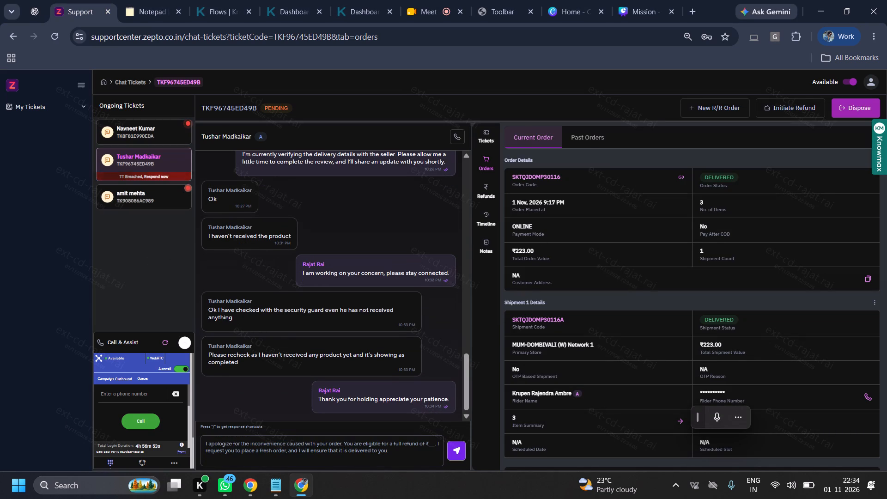
ctrl+double_click(526, 249)
key(ctrl+c)
ctrl+double_click(433, 440)
key(ctrl+v)
ctrl+click(431, 456)
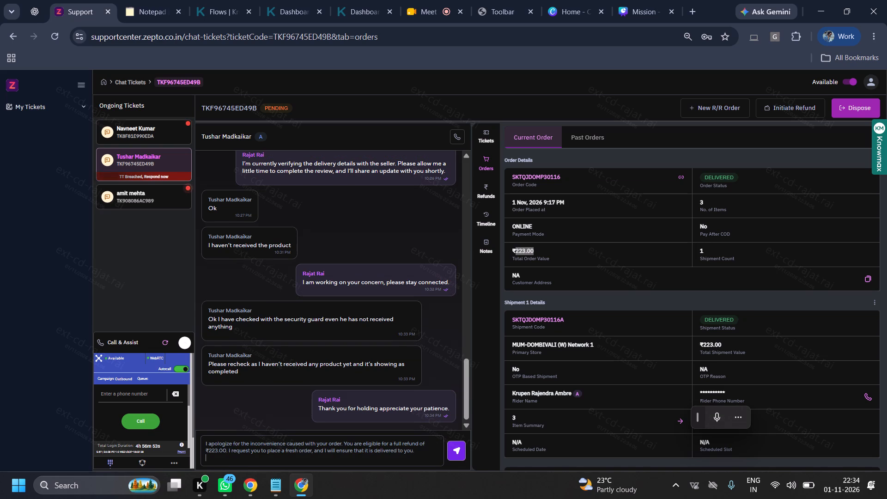
key(Return)
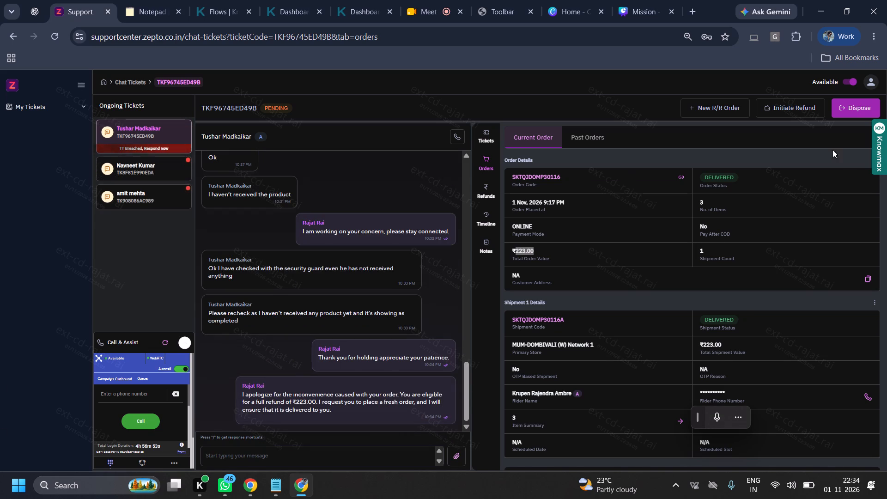
click(786, 110)
click(258, 138)
drag(194, 187, 194, 188)
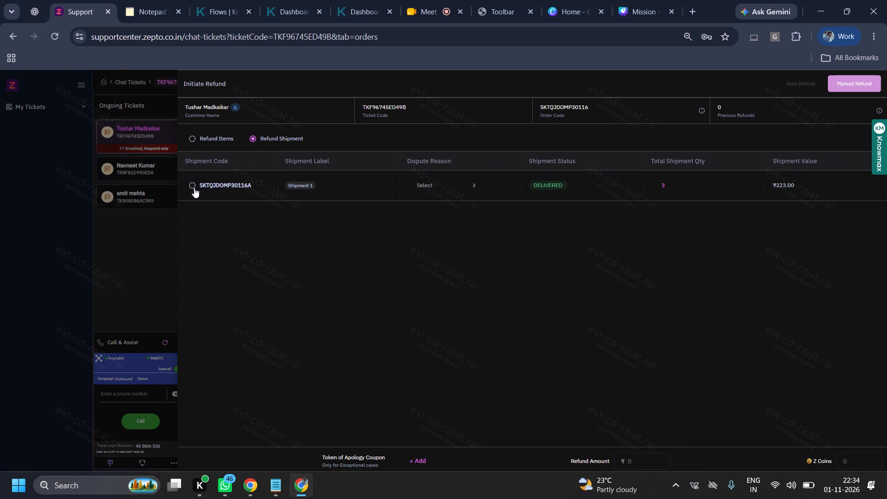
drag(194, 188, 199, 188)
click(452, 190)
click(765, 127)
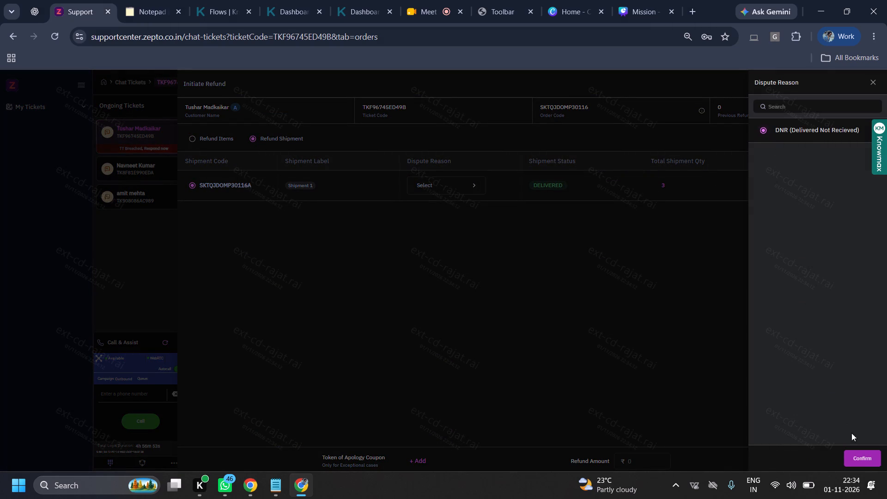
click(864, 456)
click(794, 80)
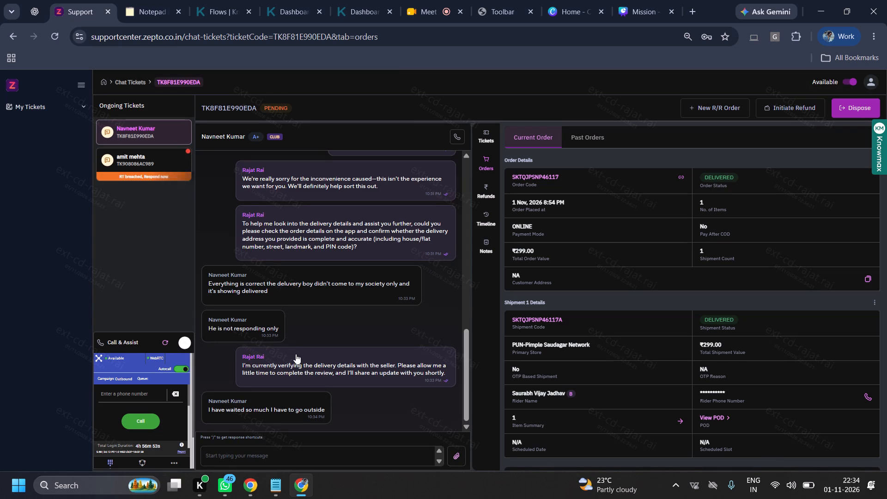
drag(303, 355, 340, 377)
click(340, 377)
scroll(380, 380, up, 9)
scroll(380, 380, down, 8)
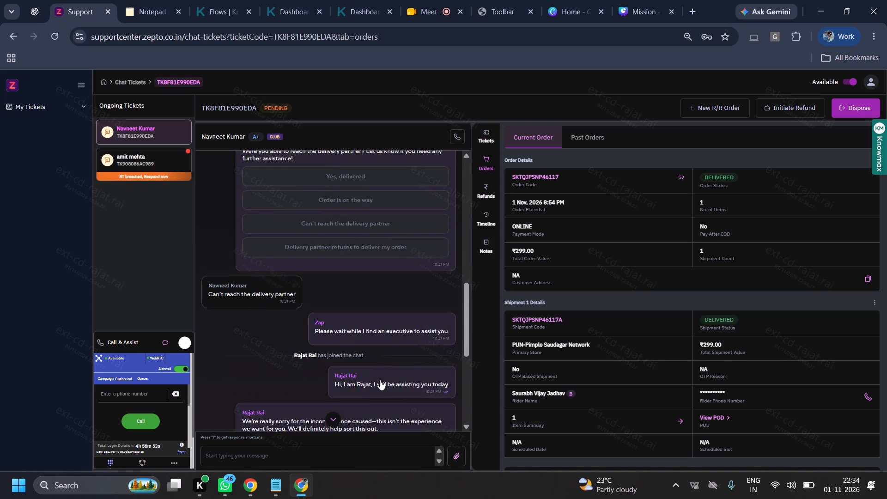
scroll(380, 380, down, 6)
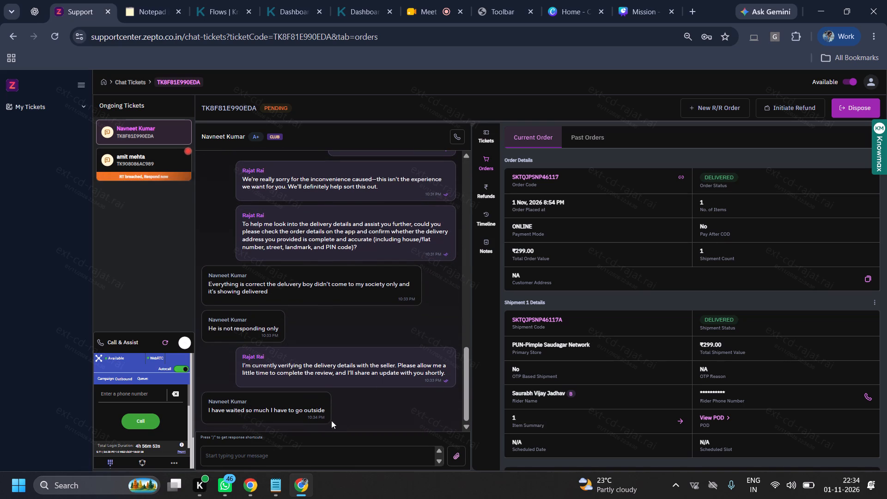
click(489, 130)
click(485, 162)
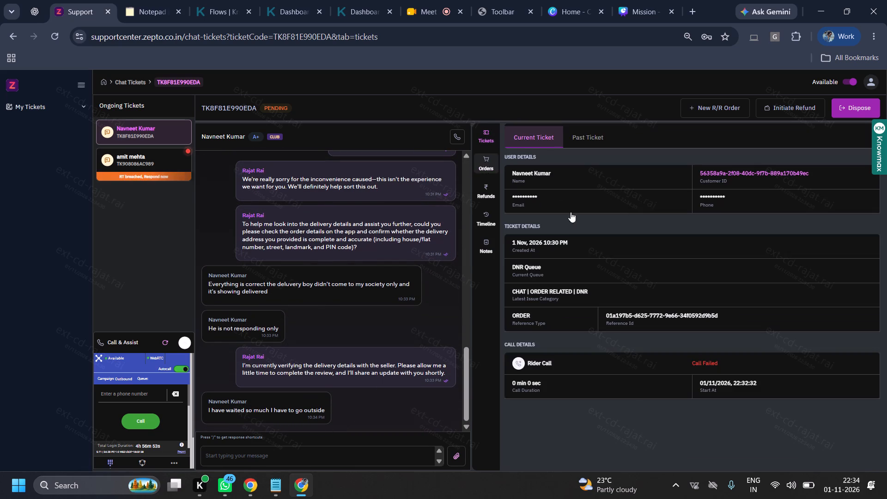
click(868, 398)
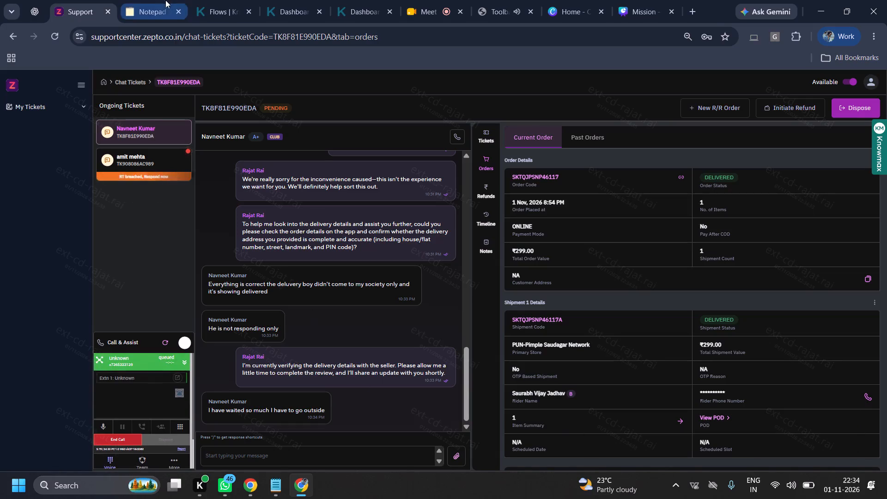
click(165, 0)
scroll(320, 293, down, 7)
scroll(316, 314, up, 1)
scroll(316, 314, down, 2)
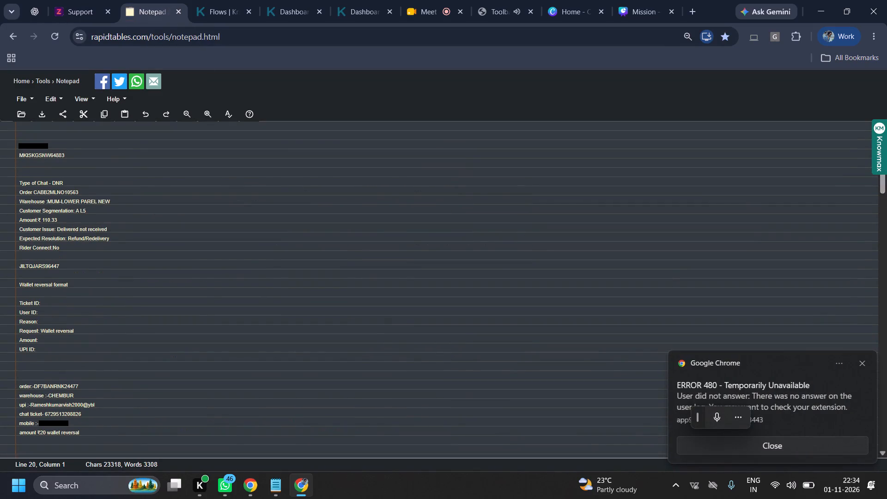
drag(883, 189, 875, 498)
scroll(145, 358, up, 3)
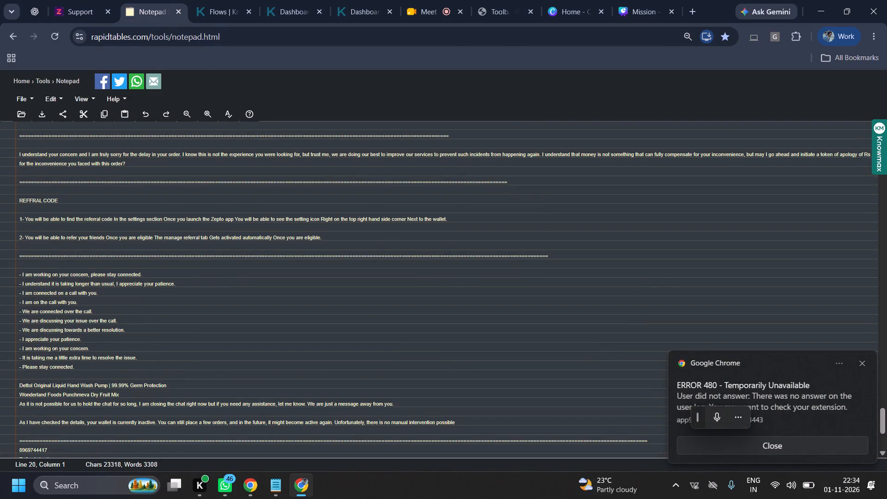
drag(21, 273, 142, 274)
key(ctrl+c)
key(ctrl+c)
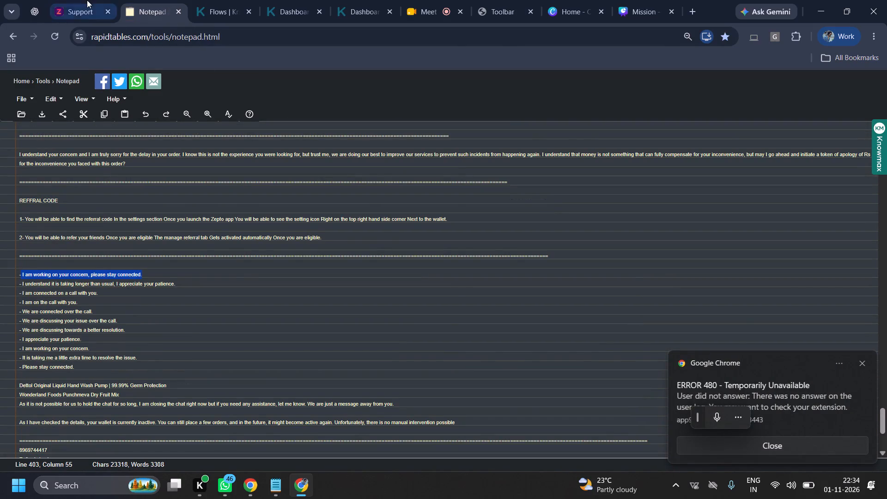
click(87, 0)
ctrl+click(275, 450)
ctrl+click(279, 462)
key(ctrl+v)
key(Return)
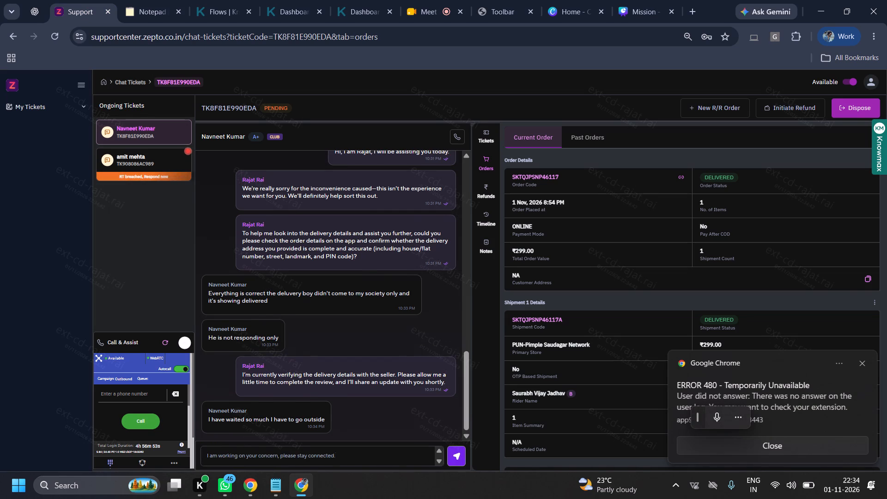
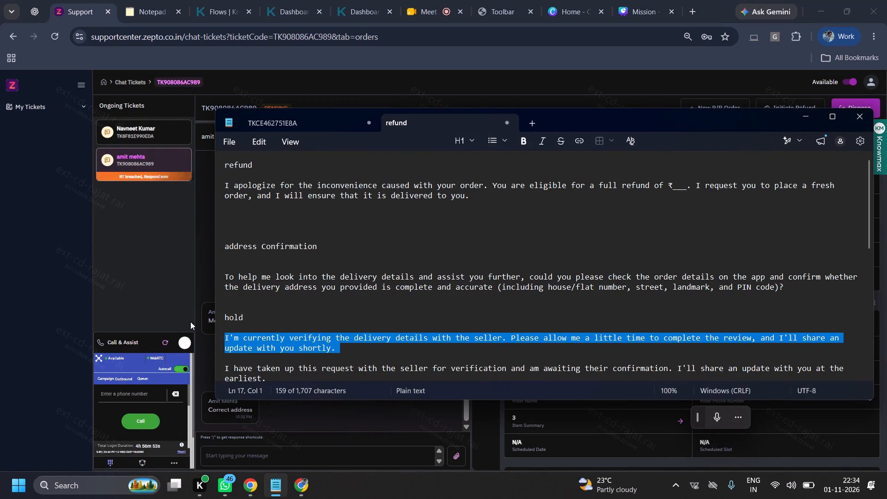
ctrl+drag(138, 291, 148, 298)
ctrl+click(299, 459)
key(ctrl+v)
key(Return)
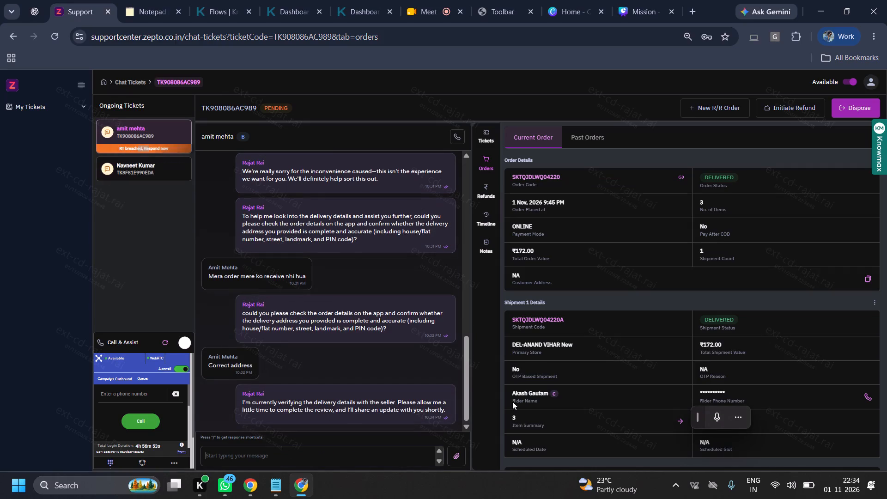
click(867, 396)
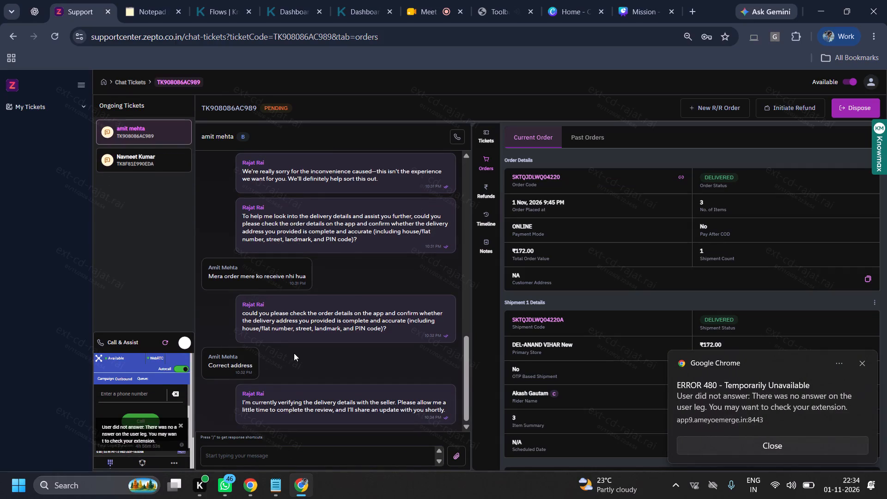
scroll(310, 327, up, 2)
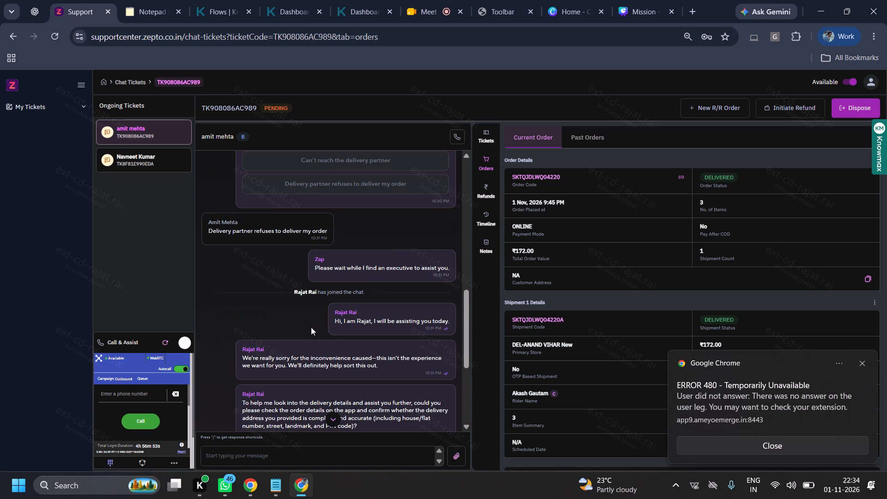
scroll(311, 327, up, 6)
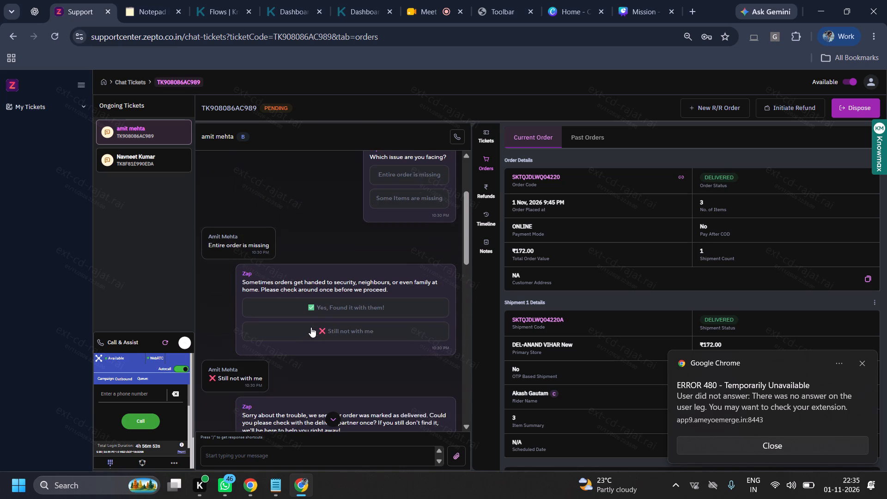
scroll(311, 327, up, 4)
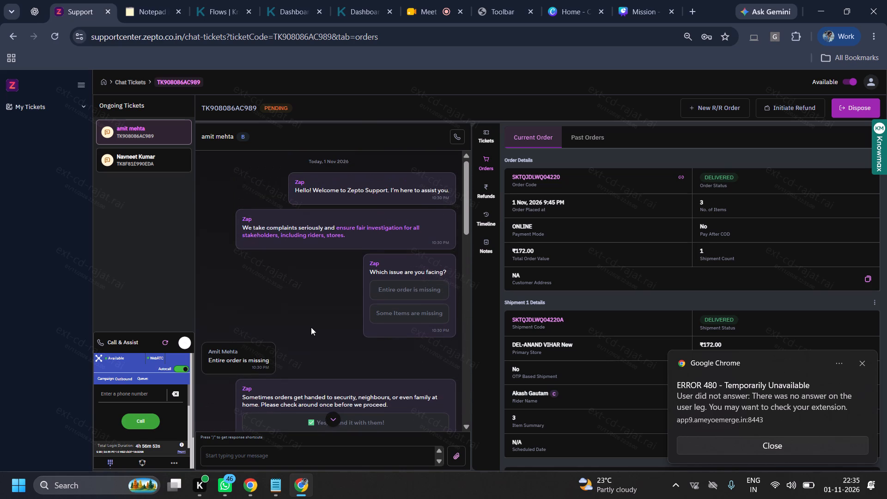
scroll(311, 327, down, 1)
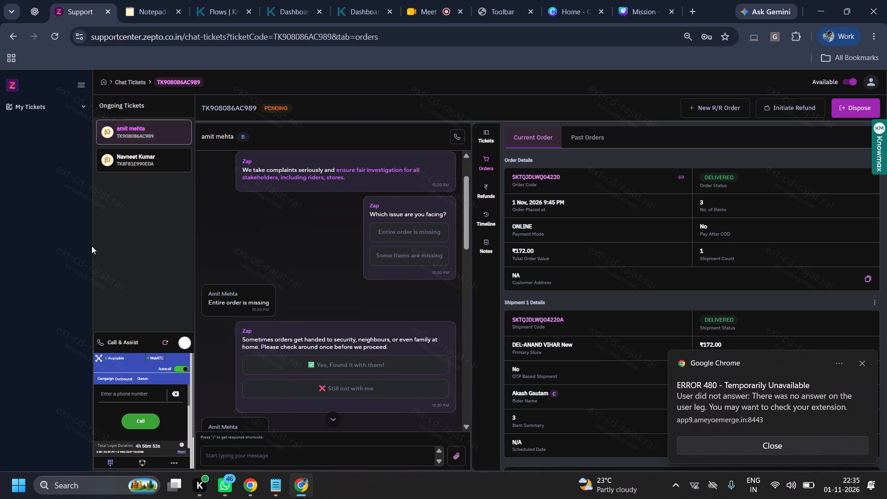
click(153, 183)
click(147, 161)
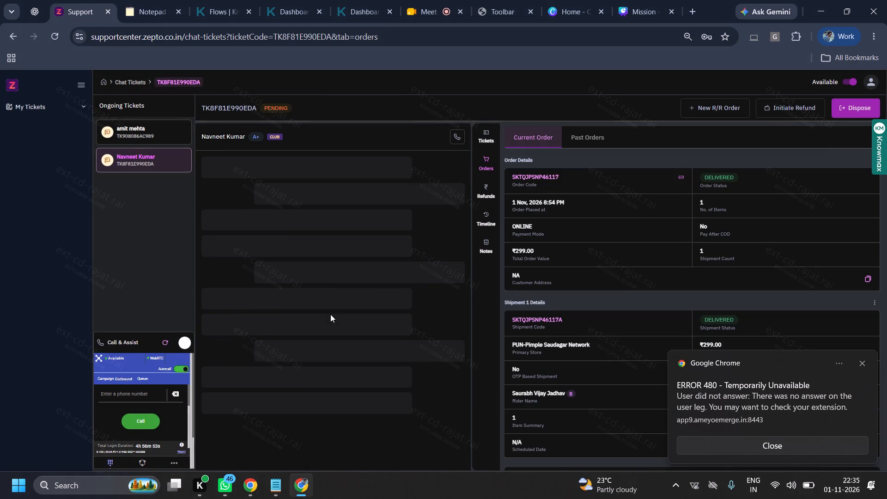
scroll(330, 314, down, 5)
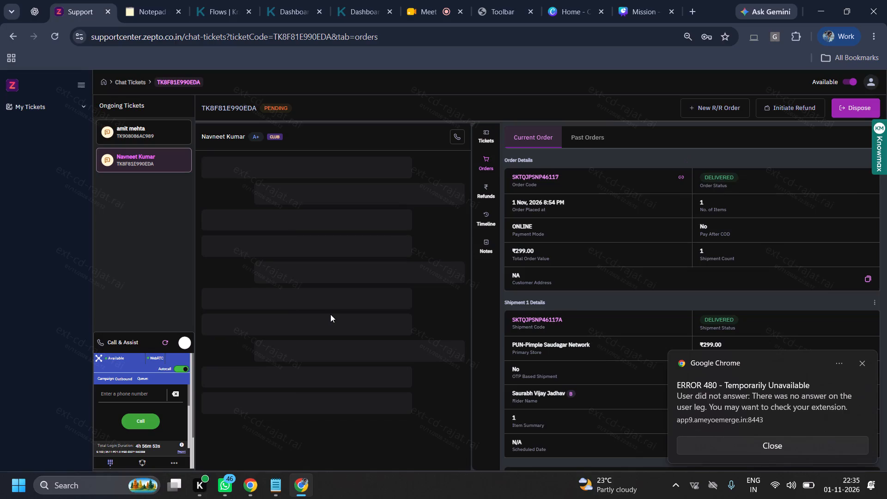
scroll(330, 314, down, 3)
click(49, 39)
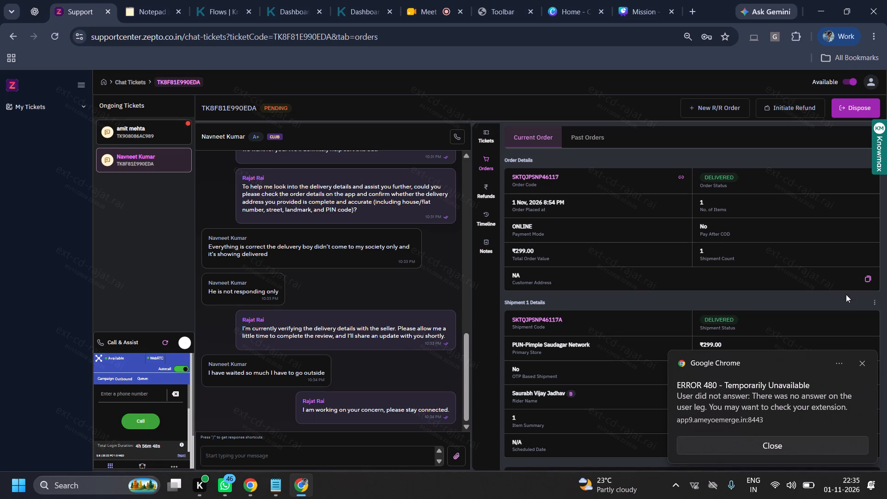
Review the chat history of ticket TK8F81E990EDA, from the reported issue through to the latest messages.
scroll(292, 332, up, 4)
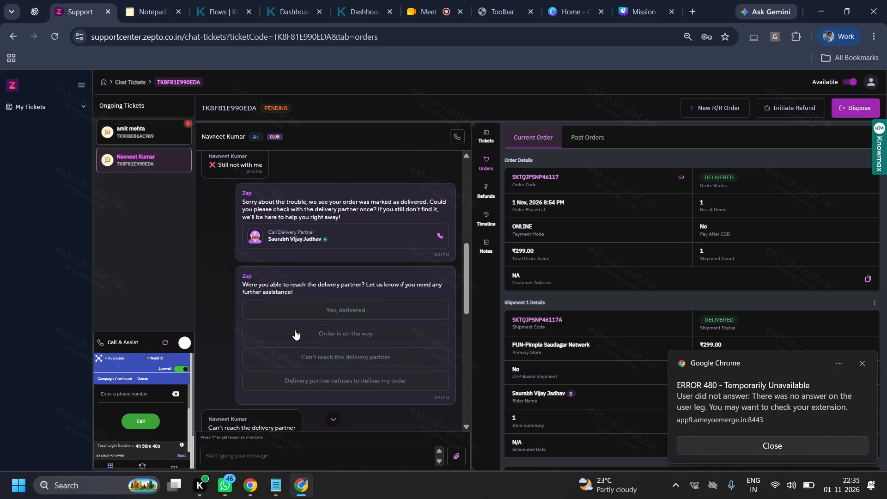
scroll(295, 330, up, 3)
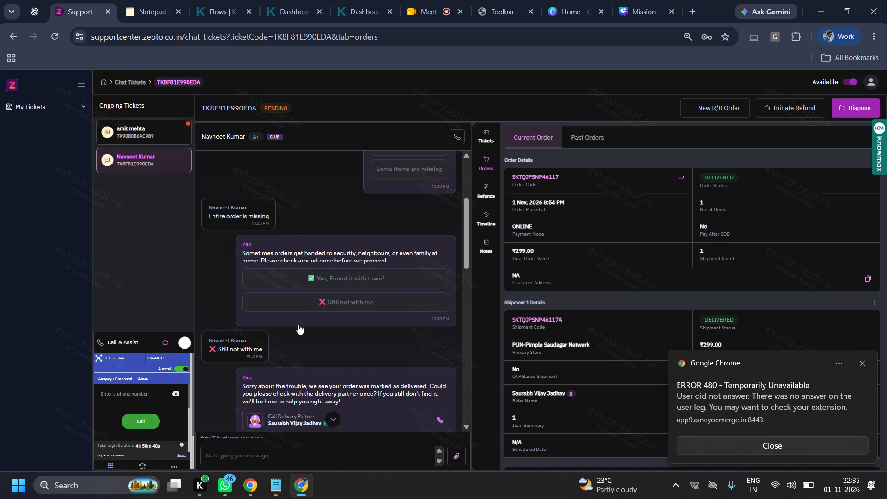
scroll(298, 324, down, 14)
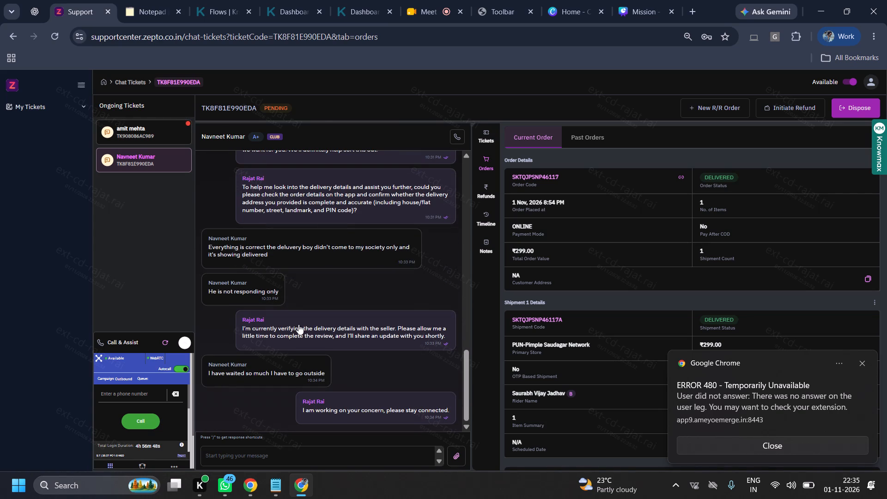